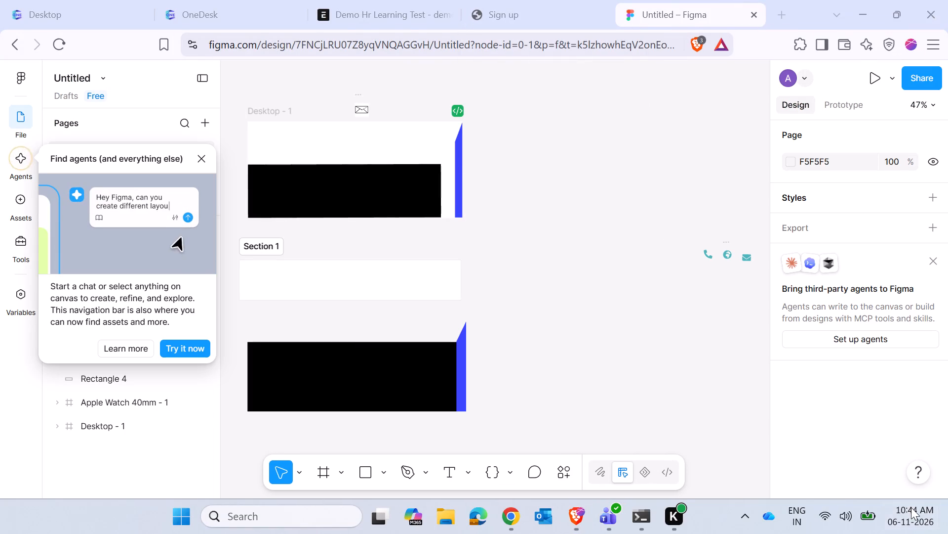
# Open the Windows Settings app, search for "bri", and adjust the brightness of the built-in display.
pyautogui.click(666, 349)
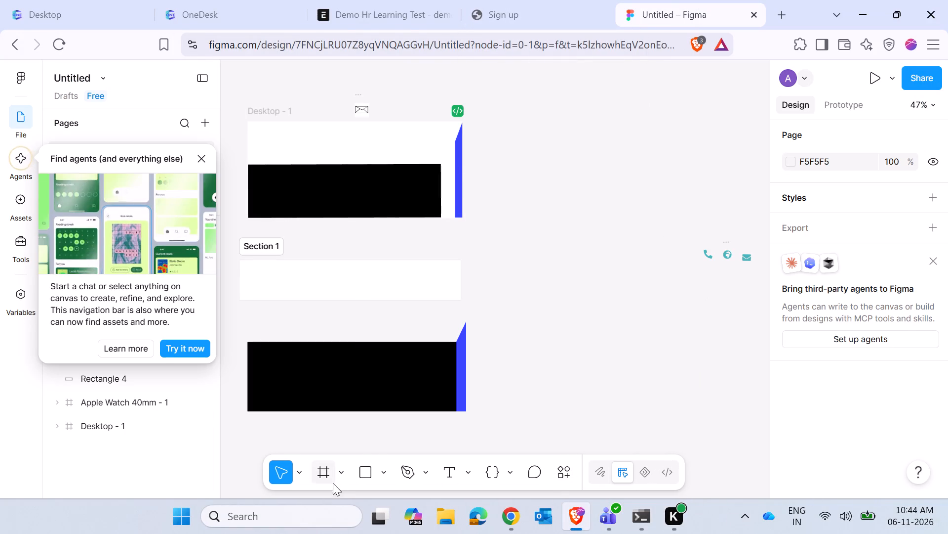
pyautogui.click(312, 519)
pyautogui.write('se')
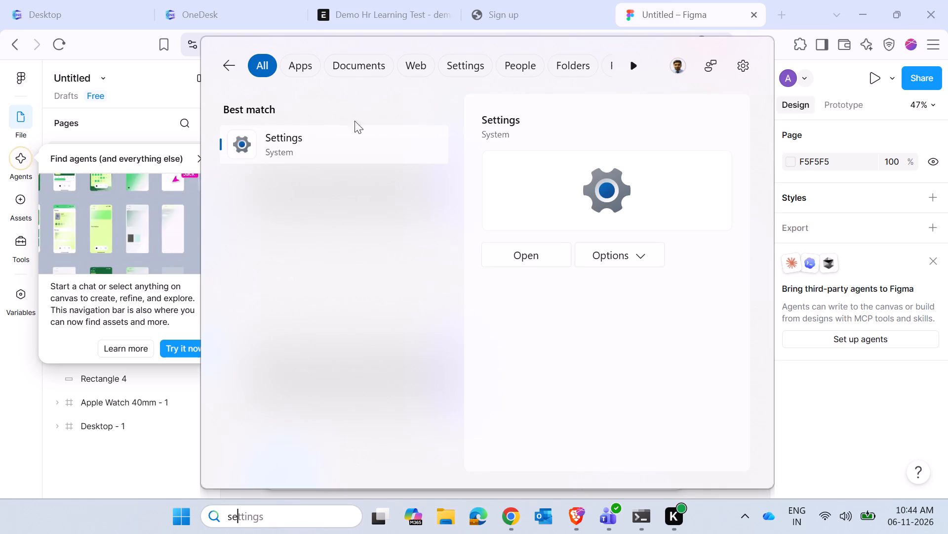
pyautogui.click(266, 140)
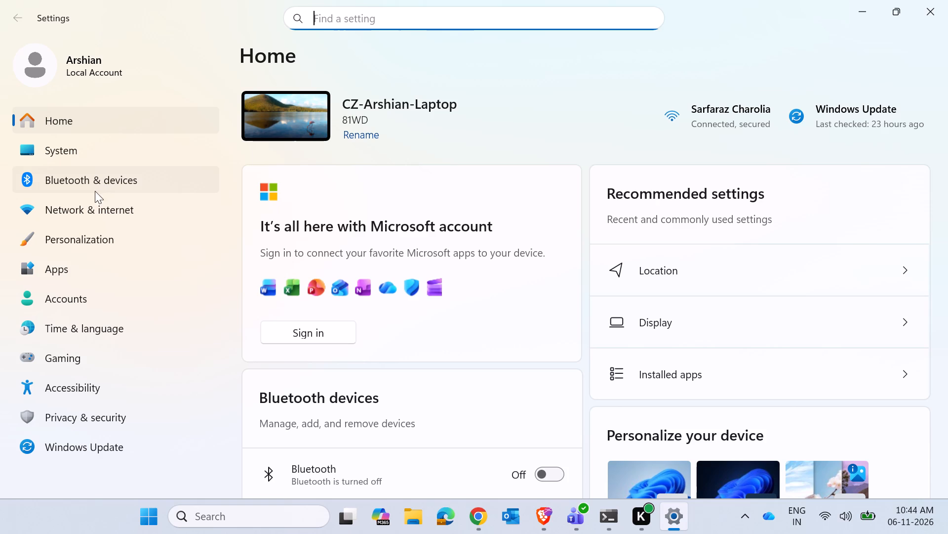
pyautogui.click(369, 26)
pyautogui.press('b')
pyautogui.press('r')
pyautogui.press('i')
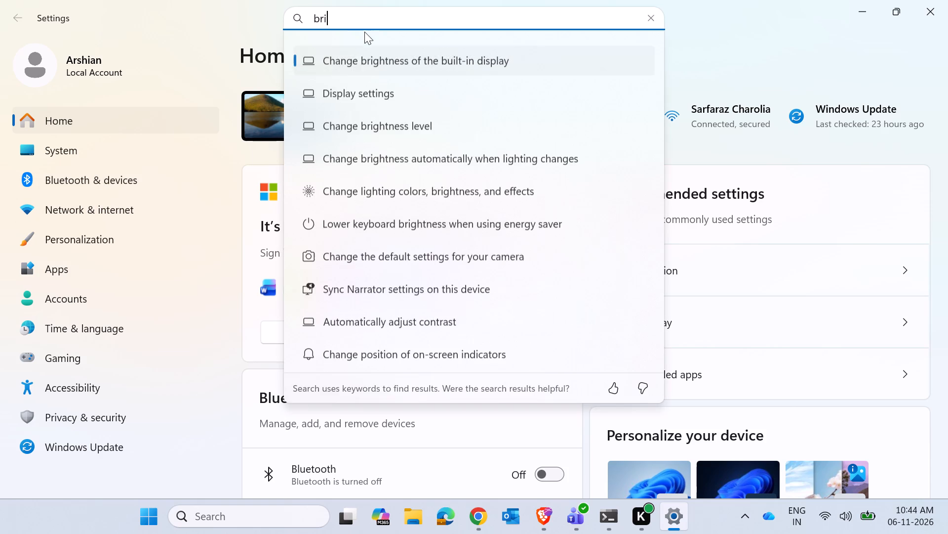
pyautogui.click(355, 111)
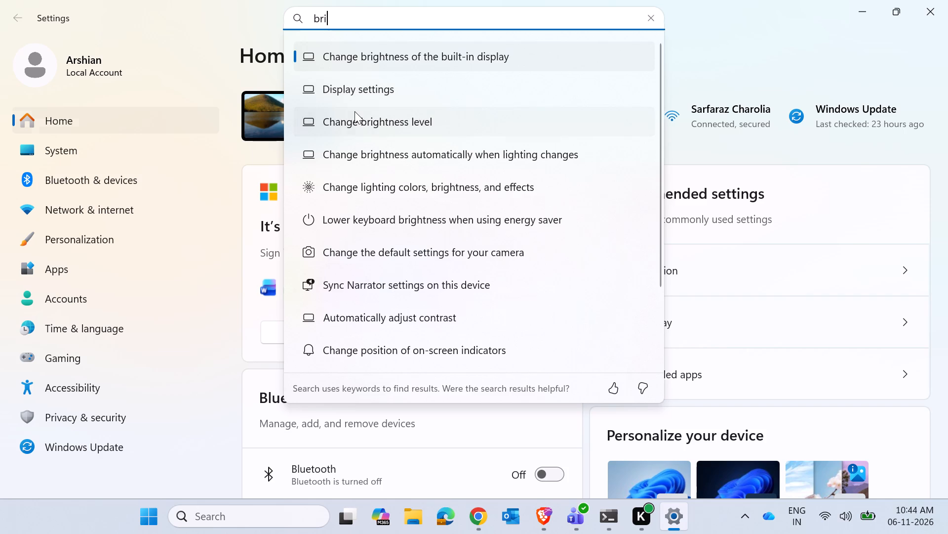
pyautogui.click(790, 128)
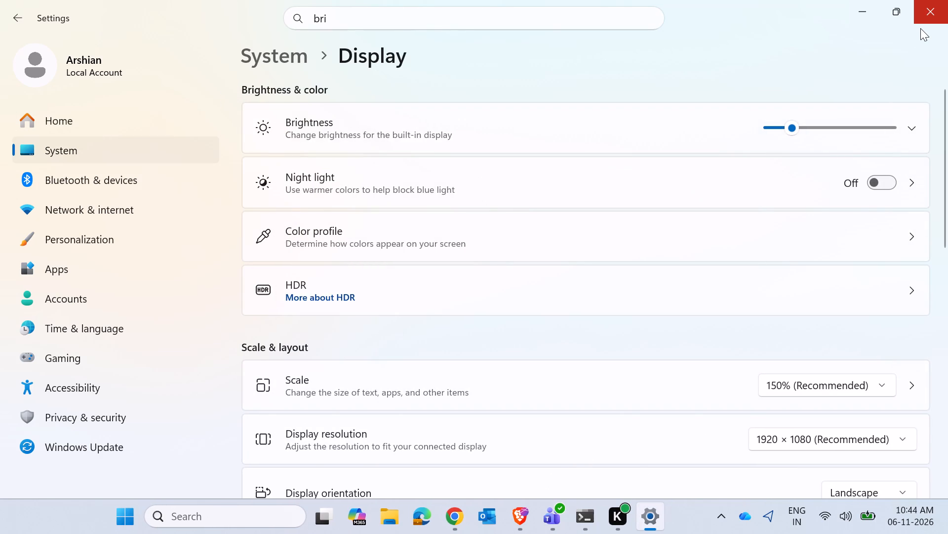
# Switch back to the Figma file in Brave and look over the Page 1 canvas.
pyautogui.click(533, 520)
pyautogui.scroll(12, 457, 295)
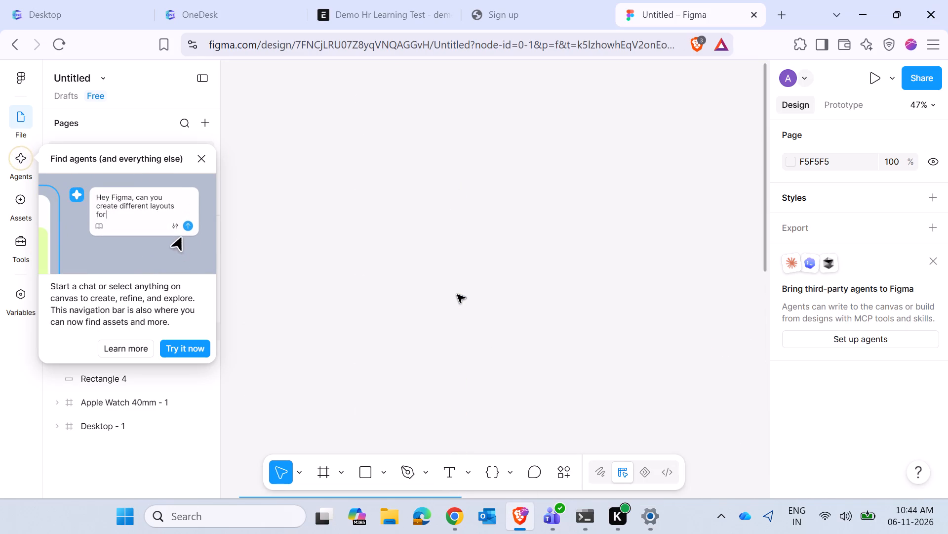
pyautogui.scroll(5, 457, 295)
pyautogui.scroll(-6, 457, 295)
pyautogui.scroll(11, 457, 295)
pyautogui.moveTo(409, 290); pyautogui.dragTo(530, 325)
pyautogui.keyDown('ctrl'); pyautogui.scroll(-8, 530, 325); pyautogui.keyUp('ctrl')
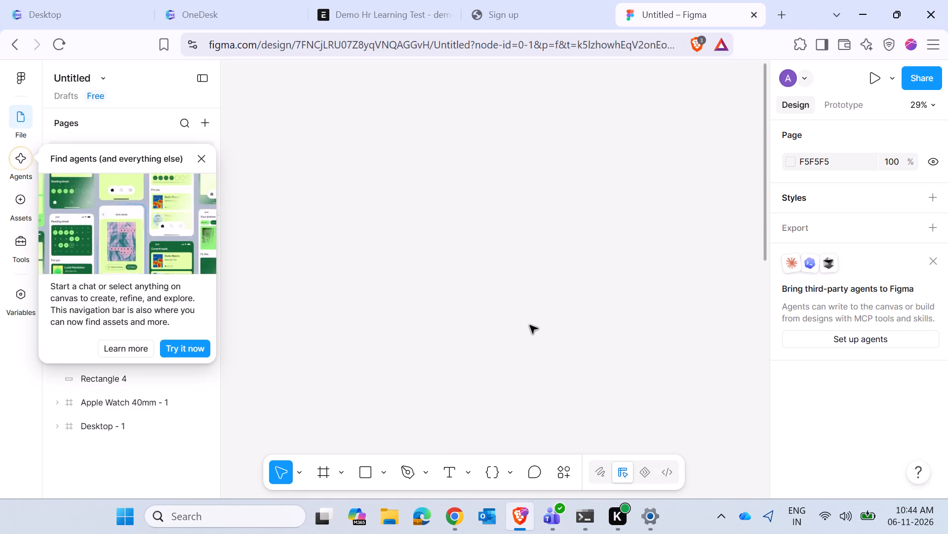
pyautogui.keyDown('ctrl'); pyautogui.scroll(-1, 530, 325); pyautogui.keyUp('ctrl')
pyautogui.scroll(-4, 416, 326)
pyautogui.keyDown('ctrl'); pyautogui.scroll(-4, 415, 326); pyautogui.keyUp('ctrl')
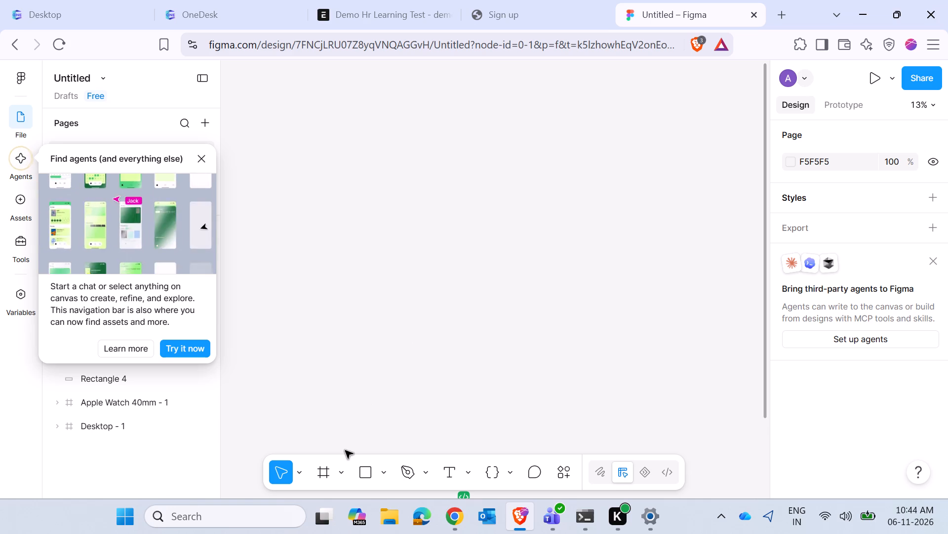
pyautogui.press('h')
pyautogui.moveTo(337, 382); pyautogui.dragTo(511, 148)
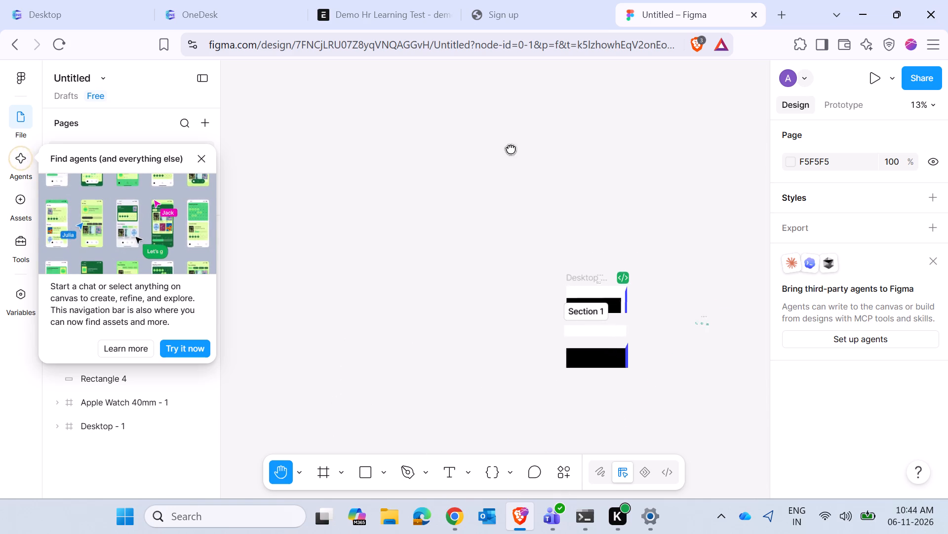
pyautogui.moveTo(511, 148); pyautogui.dragTo(529, 134)
pyautogui.moveTo(488, 155); pyautogui.dragTo(615, 105)
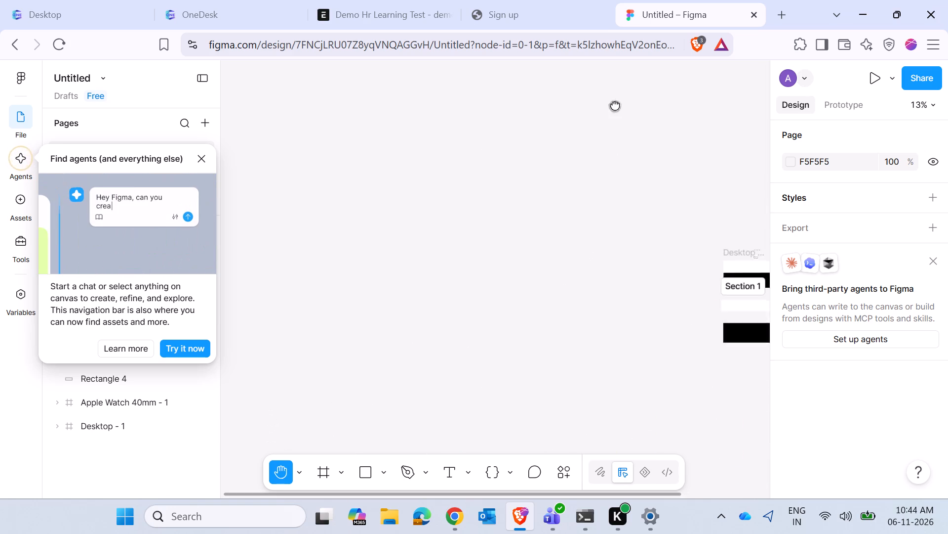
pyautogui.moveTo(615, 105); pyautogui.dragTo(644, 61)
pyautogui.moveTo(607, 337); pyautogui.dragTo(396, 45)
pyautogui.moveTo(539, 269); pyautogui.dragTo(246, 369)
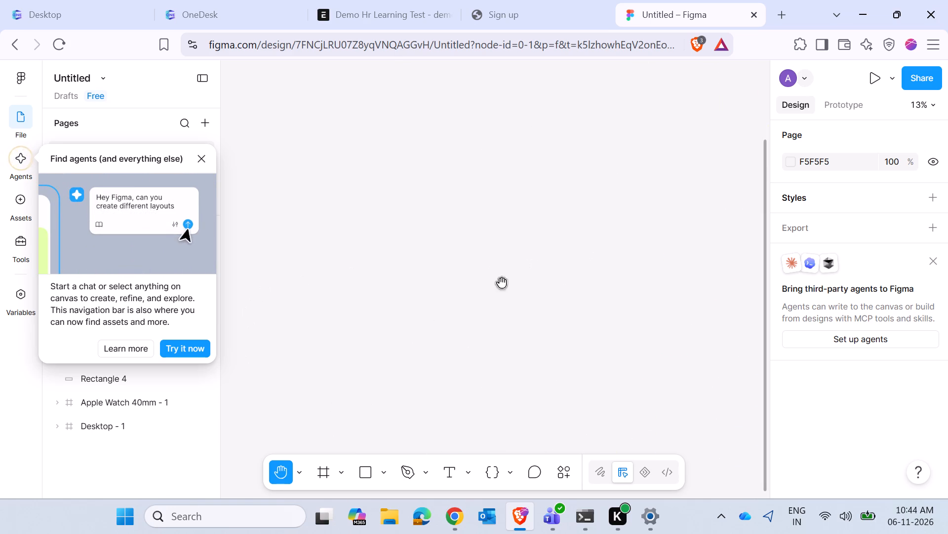
pyautogui.moveTo(502, 283); pyautogui.dragTo(410, 377)
pyautogui.moveTo(533, 269); pyautogui.dragTo(668, 386)
pyautogui.moveTo(560, 281); pyautogui.dragTo(515, 429)
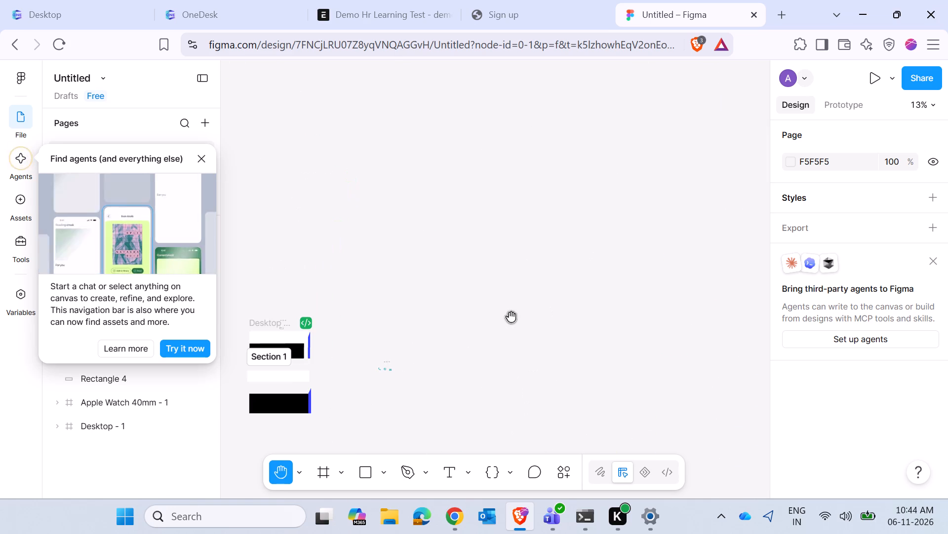
pyautogui.moveTo(511, 317); pyautogui.dragTo(638, 262)
pyautogui.moveTo(465, 308); pyautogui.dragTo(652, 198)
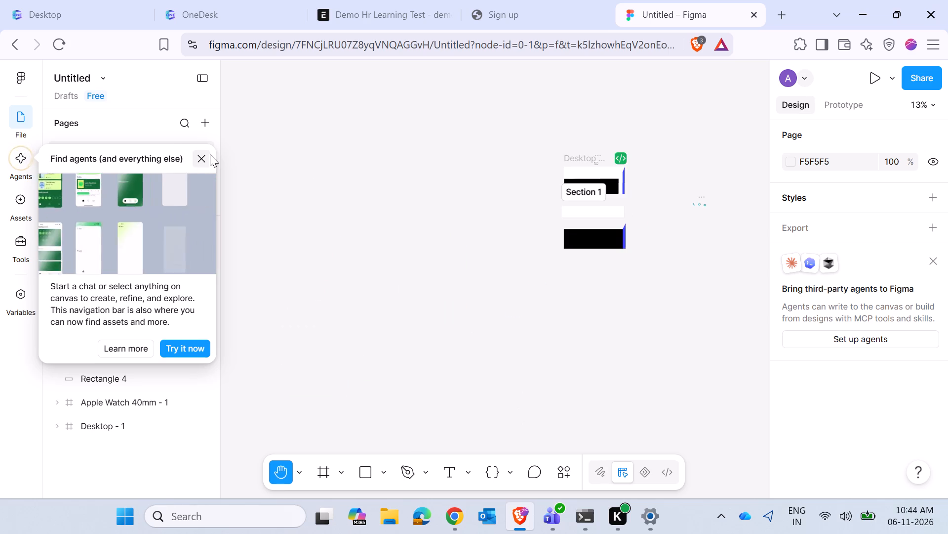
# Dismiss the agents introduction and open Page 2 at its Desktop - 1 frame.
pyautogui.click(203, 160)
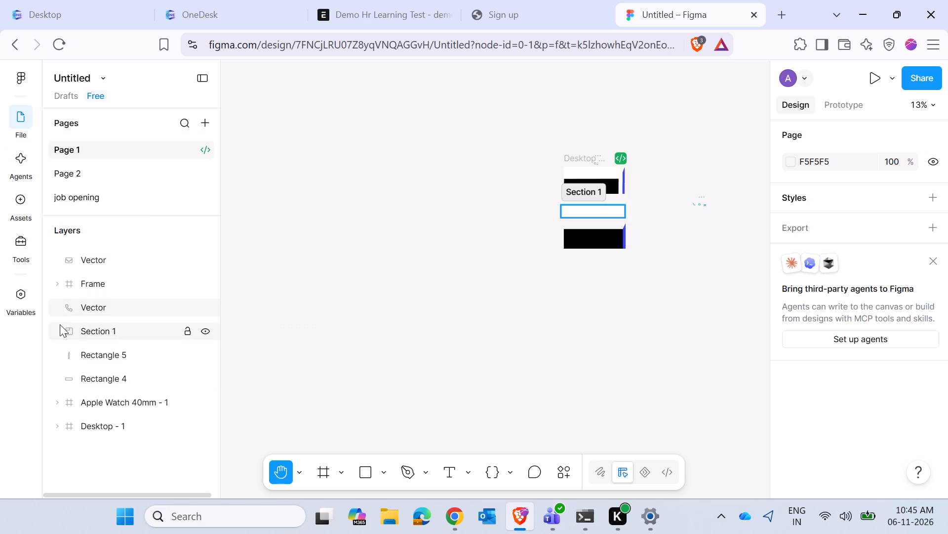
pyautogui.click(101, 183)
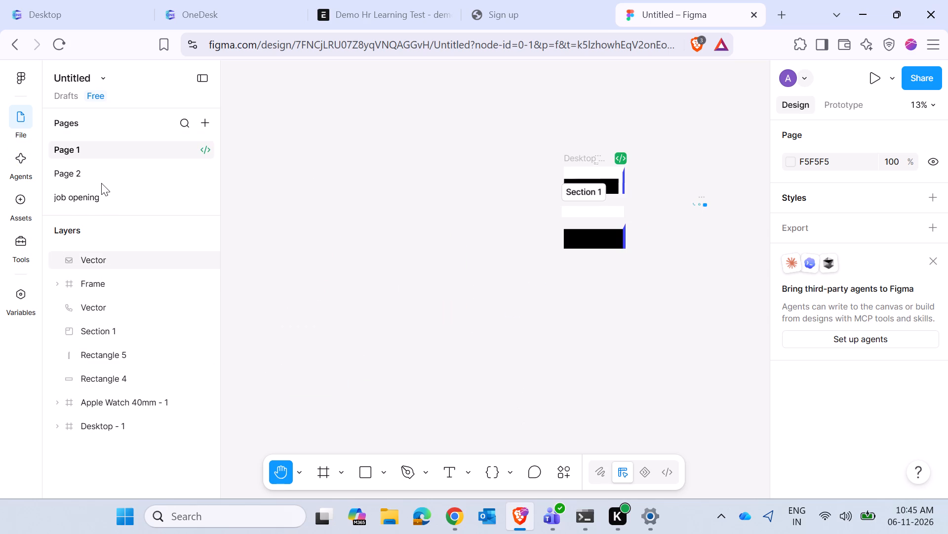
pyautogui.click(122, 174)
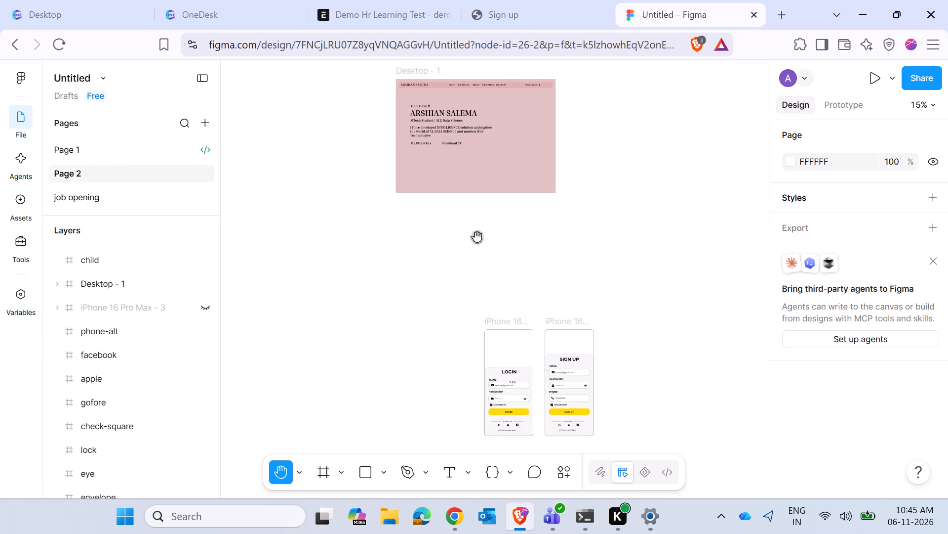
pyautogui.scroll(1, 477, 237)
pyautogui.keyDown('ctrl'); pyautogui.scroll(4, 476, 242); pyautogui.keyUp('ctrl')
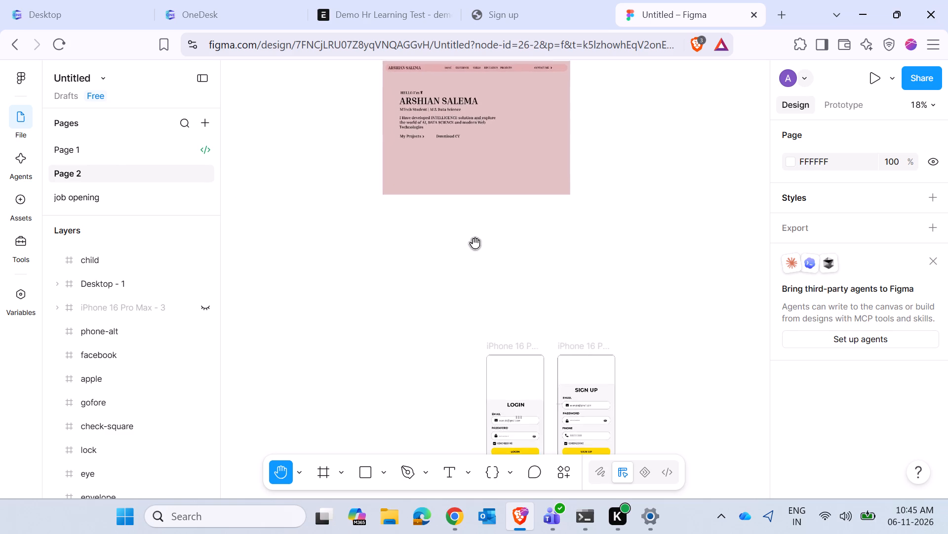
pyautogui.keyDown('ctrl'); pyautogui.scroll(8, 475, 243); pyautogui.keyUp('ctrl')
pyautogui.moveTo(470, 184); pyautogui.dragTo(480, 416)
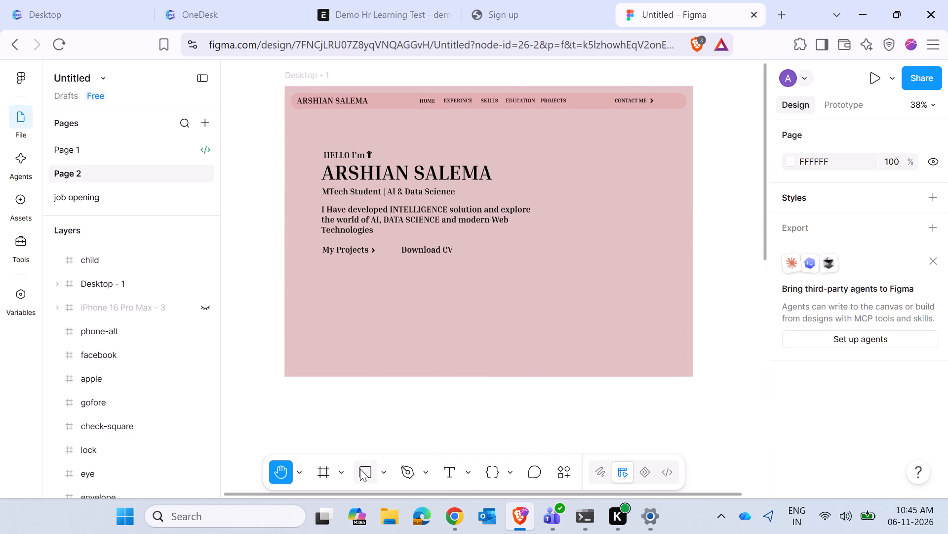
# Change the fill of the Download CV group in Desktop - 1's Hero Content, trying red, pink, near-white and dark grey.
pyautogui.write('aa')
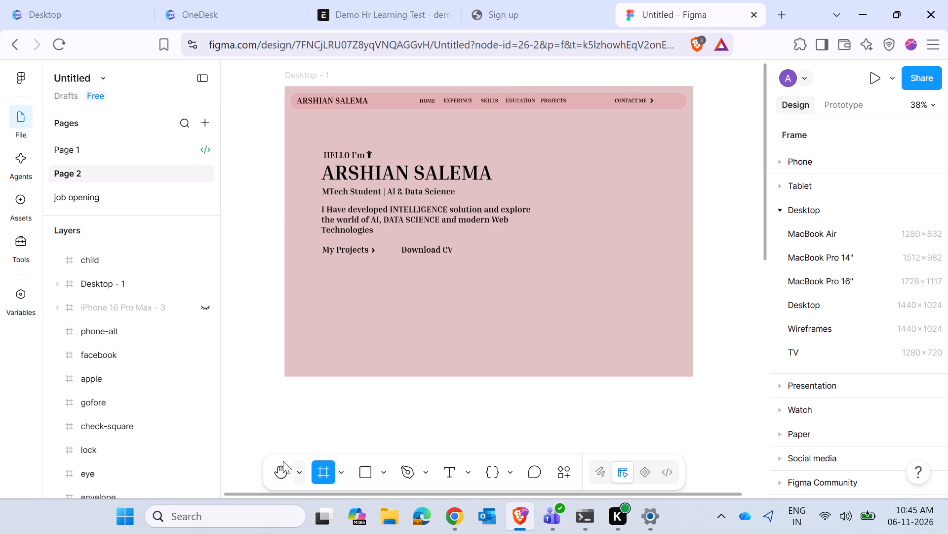
pyautogui.click(298, 472)
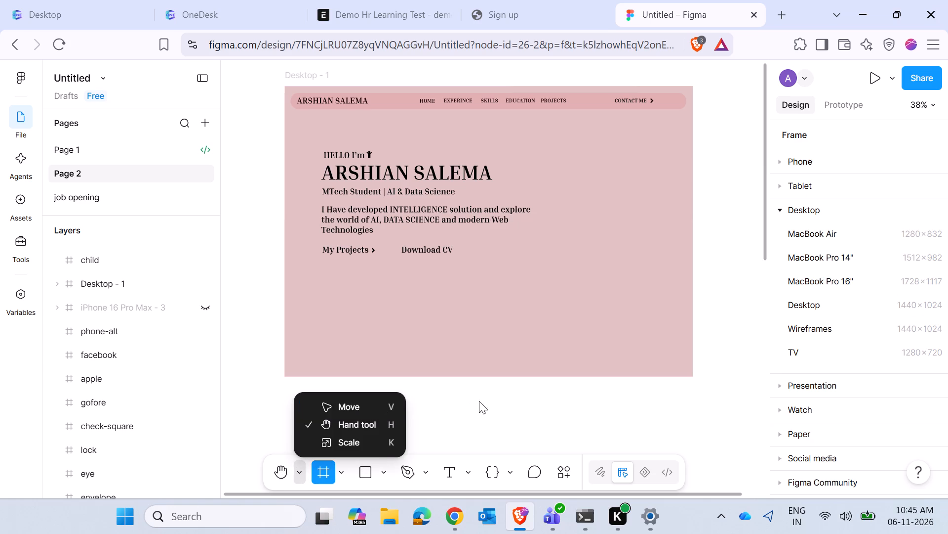
pyautogui.click(494, 397)
pyautogui.press('v')
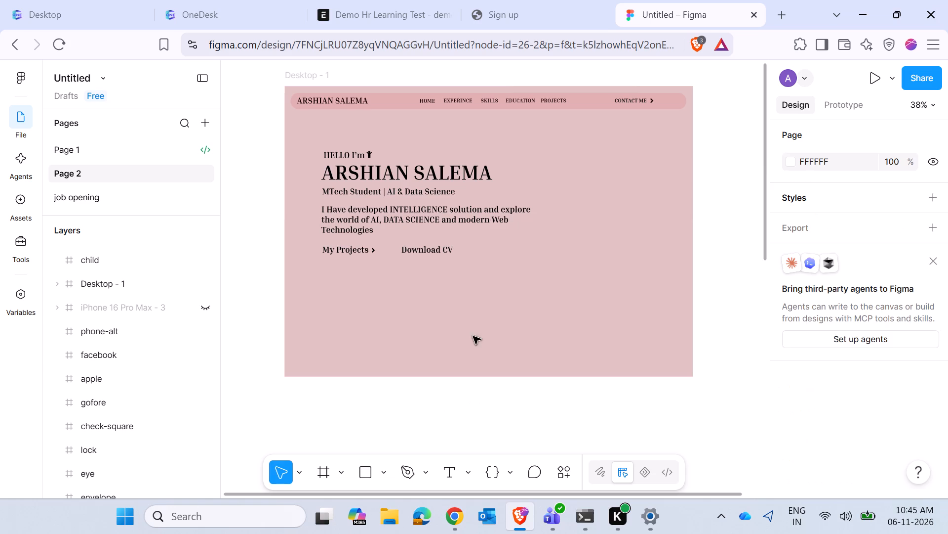
pyautogui.click(437, 247)
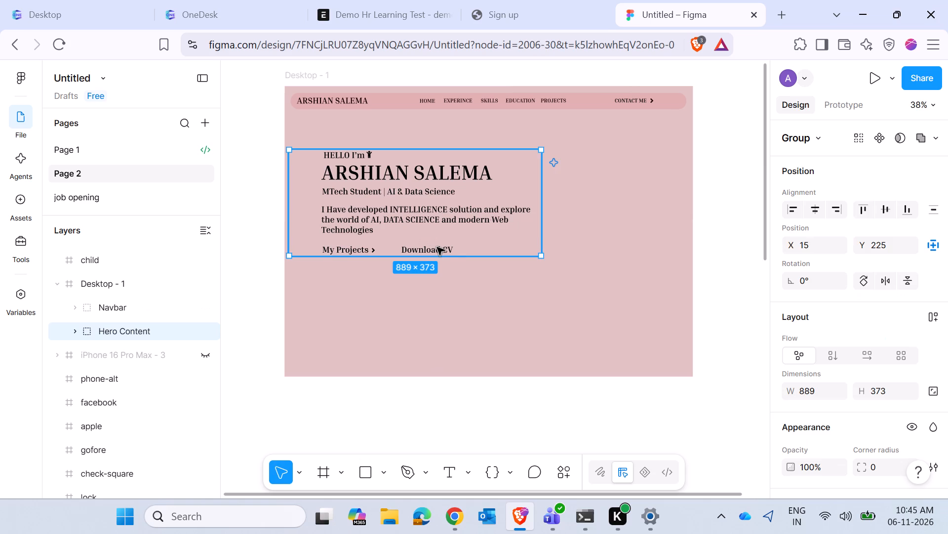
pyautogui.click(77, 330)
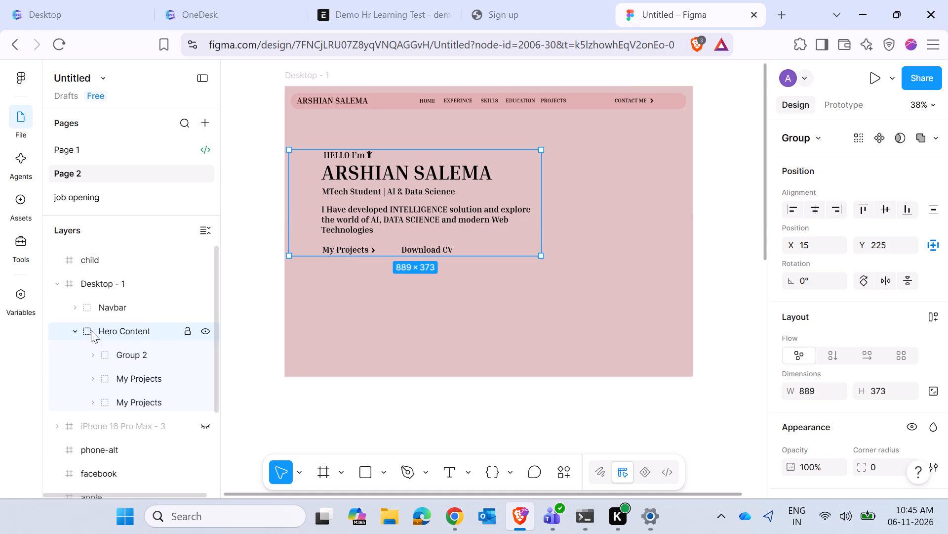
pyautogui.scroll(-2, 141, 333)
pyautogui.scroll(2, 143, 317)
pyautogui.click(135, 384)
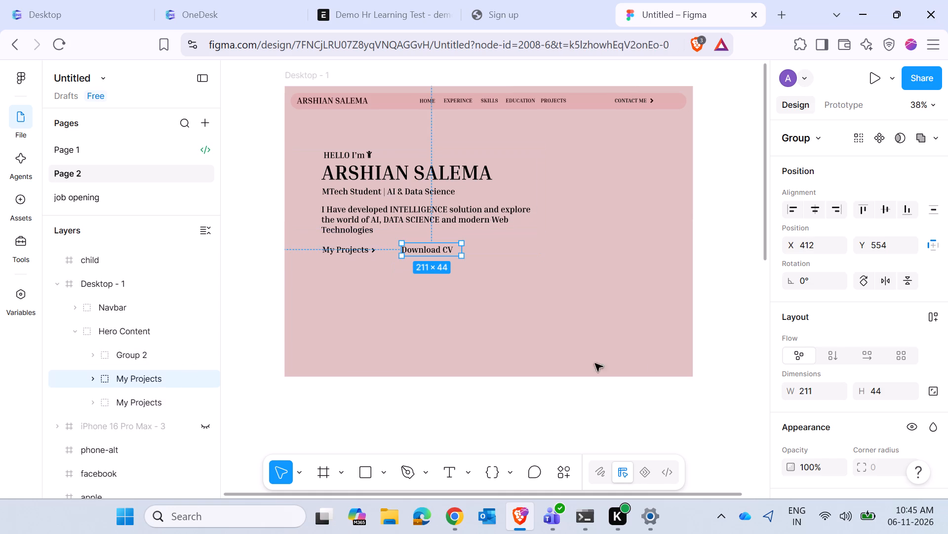
pyautogui.scroll(-3, 832, 346)
pyautogui.click(790, 310)
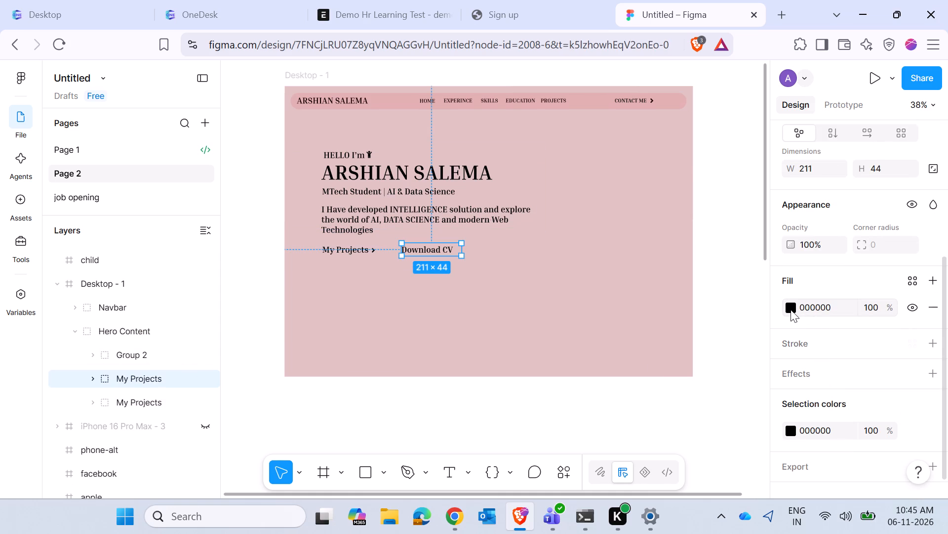
pyautogui.moveTo(728, 306); pyautogui.dragTo(752, 234)
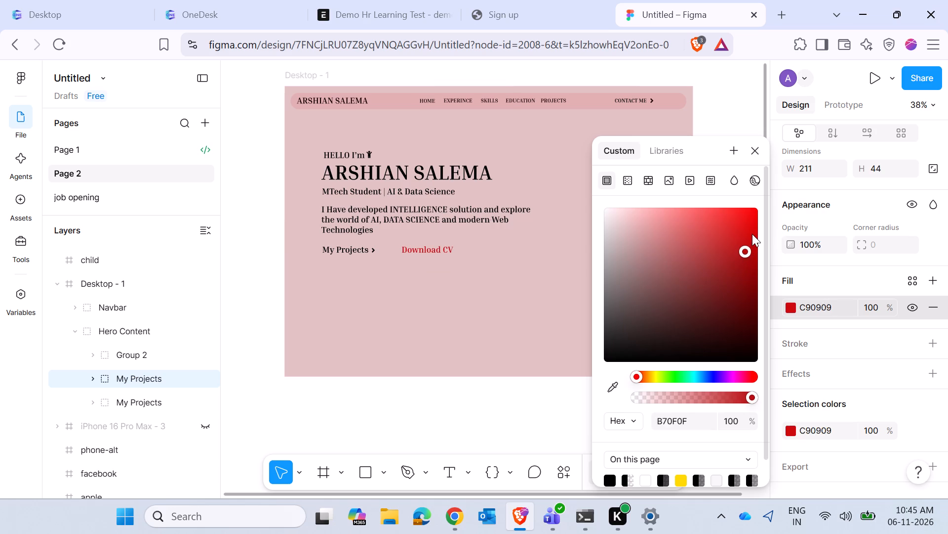
pyautogui.moveTo(752, 234); pyautogui.dragTo(638, 235)
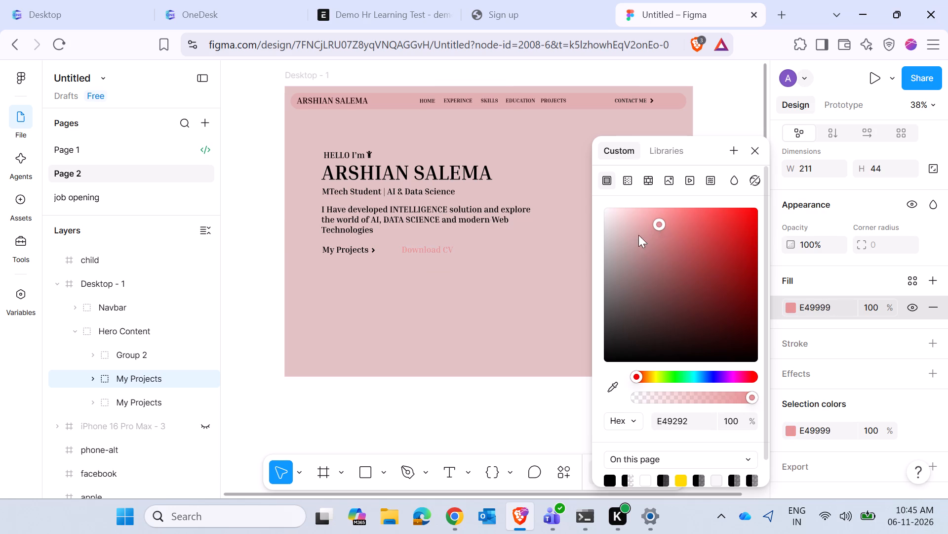
pyautogui.moveTo(638, 235); pyautogui.dragTo(596, 209)
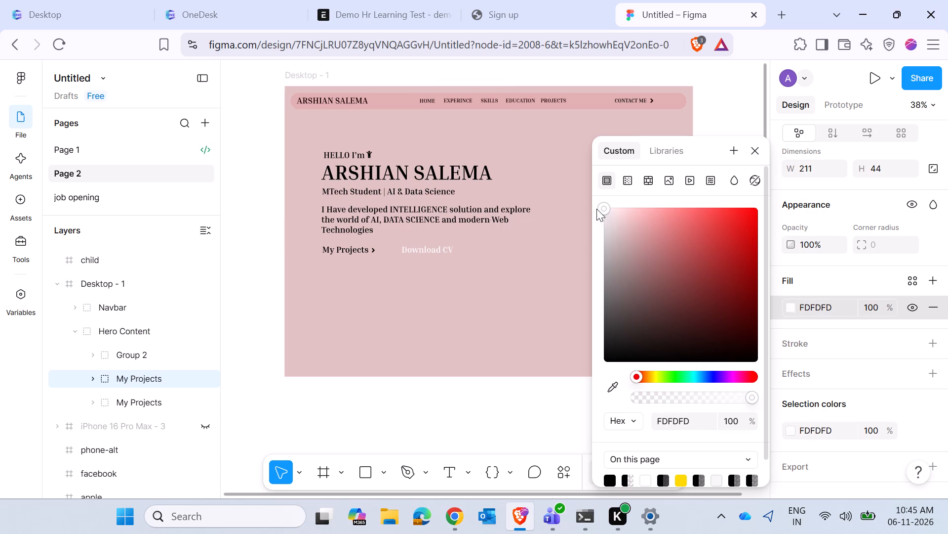
pyautogui.moveTo(596, 209); pyautogui.dragTo(621, 330)
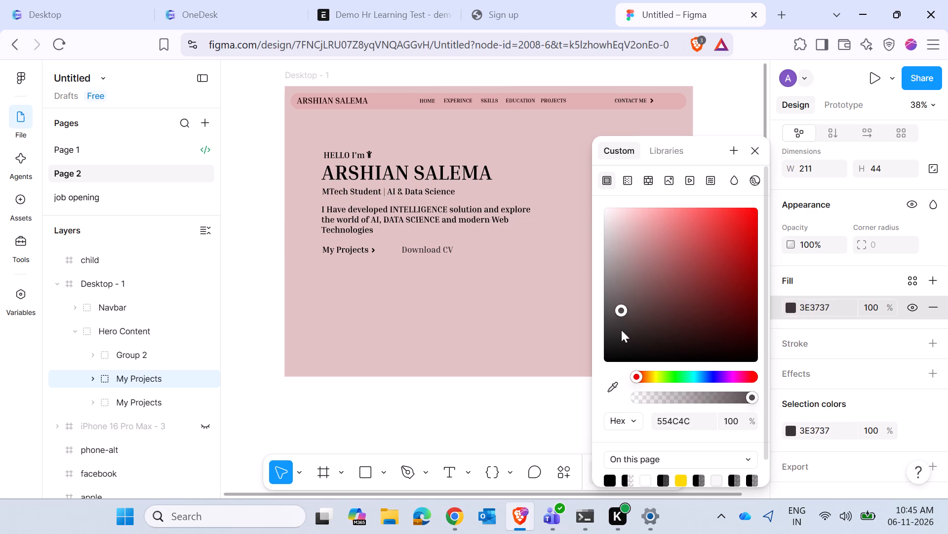
# Set the fill of the Download CV group in Desktop - 1's Hero Content to near-black 161414.
pyautogui.moveTo(621, 330); pyautogui.dragTo(617, 349)
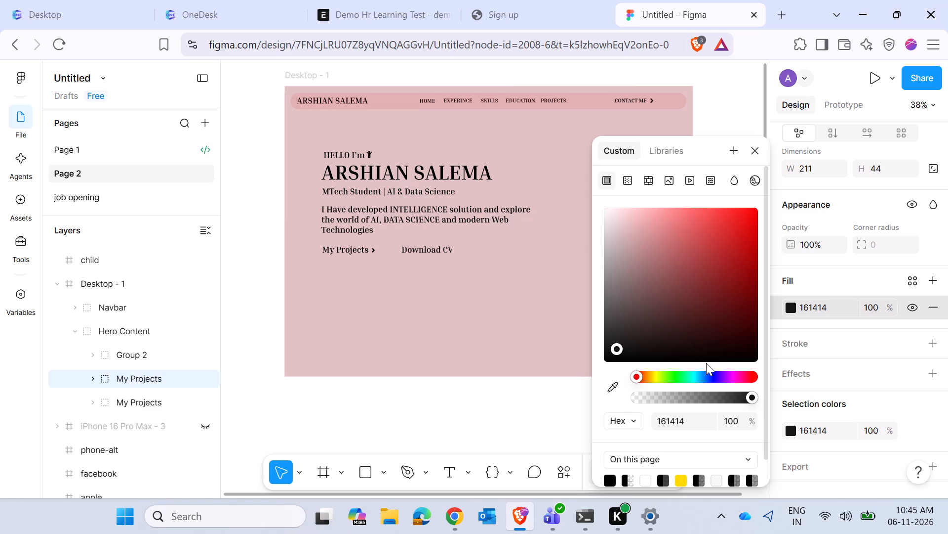
pyautogui.click(840, 272)
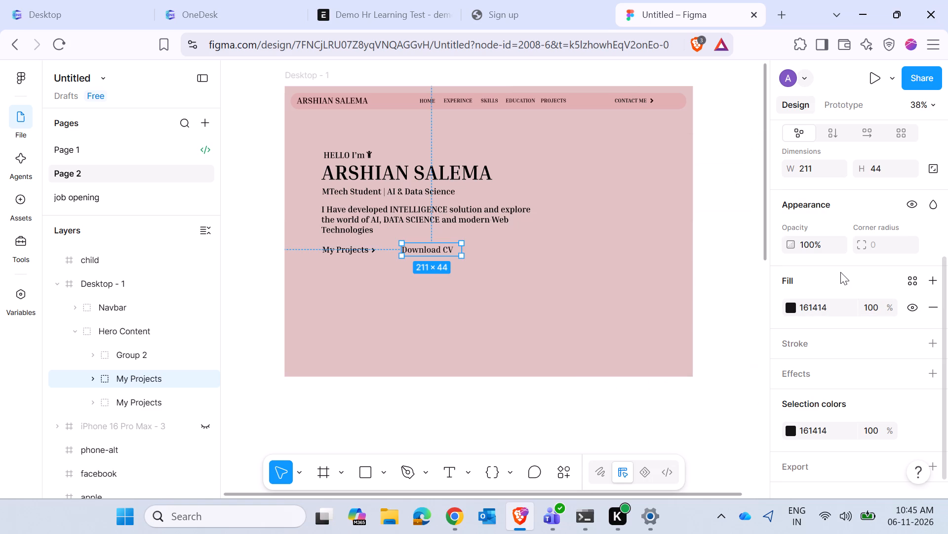
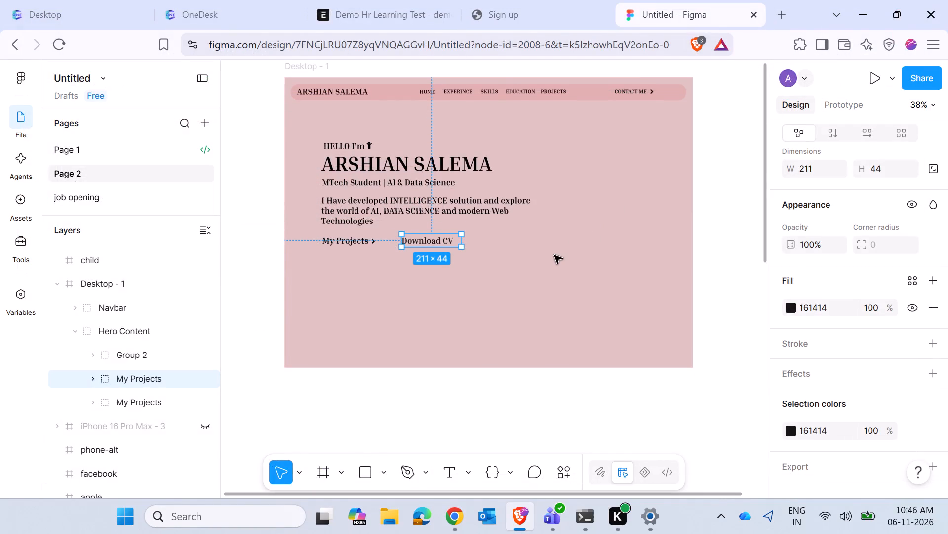
# Deselect the Download CV group in Desktop - 1's Hero Content.
pyautogui.click(536, 288)
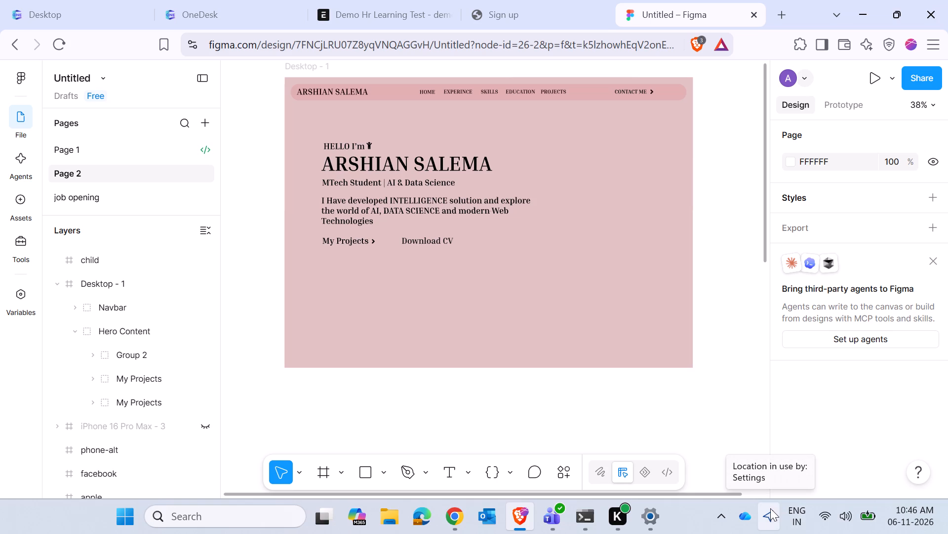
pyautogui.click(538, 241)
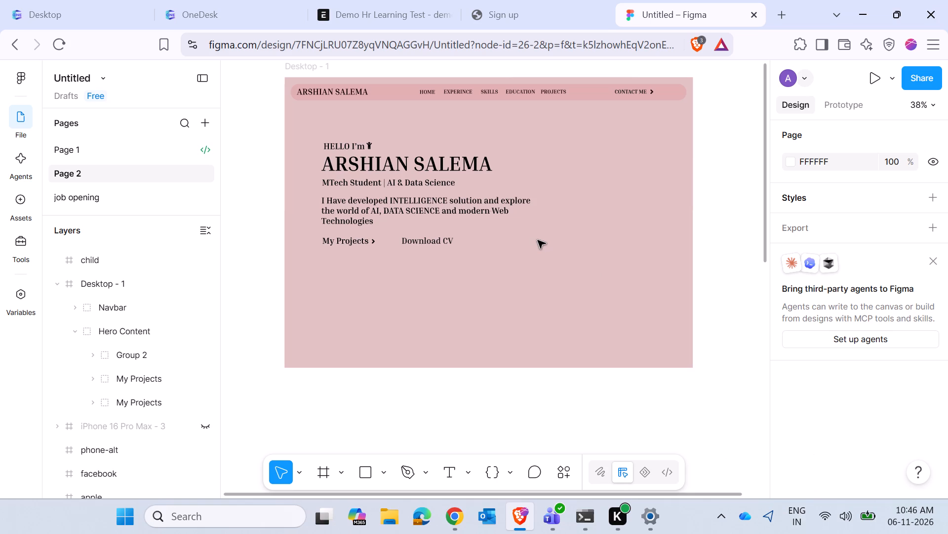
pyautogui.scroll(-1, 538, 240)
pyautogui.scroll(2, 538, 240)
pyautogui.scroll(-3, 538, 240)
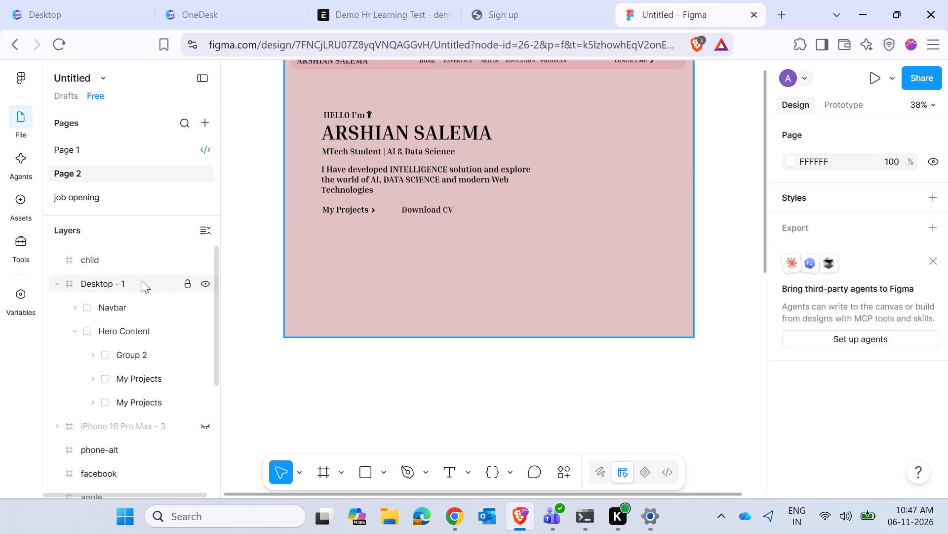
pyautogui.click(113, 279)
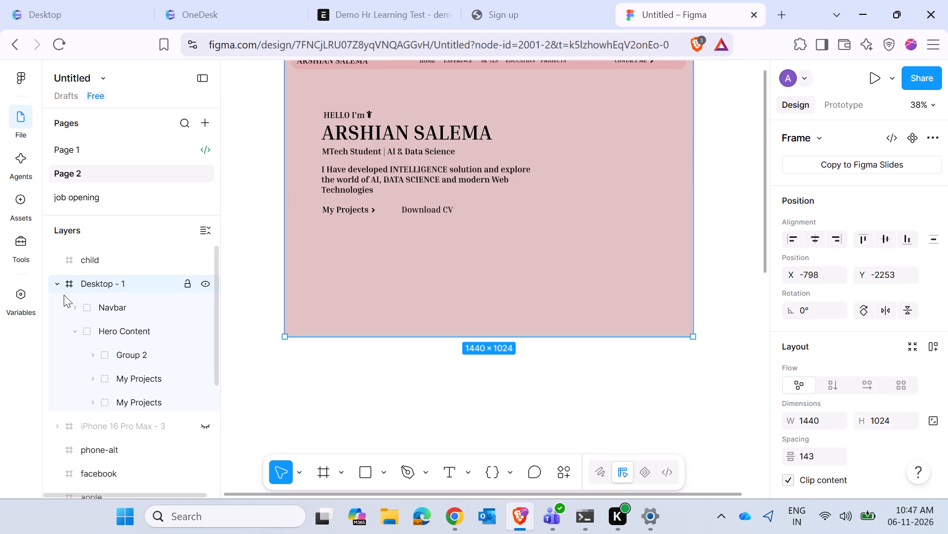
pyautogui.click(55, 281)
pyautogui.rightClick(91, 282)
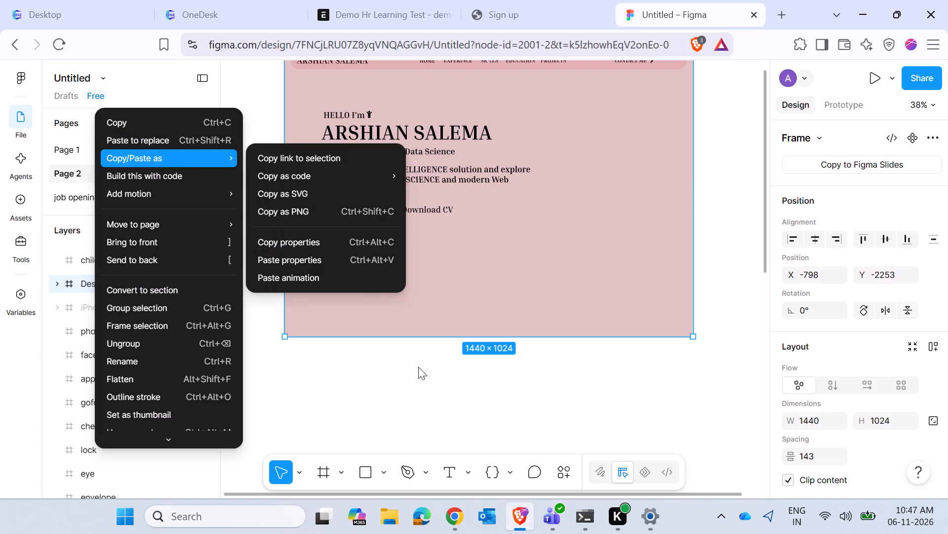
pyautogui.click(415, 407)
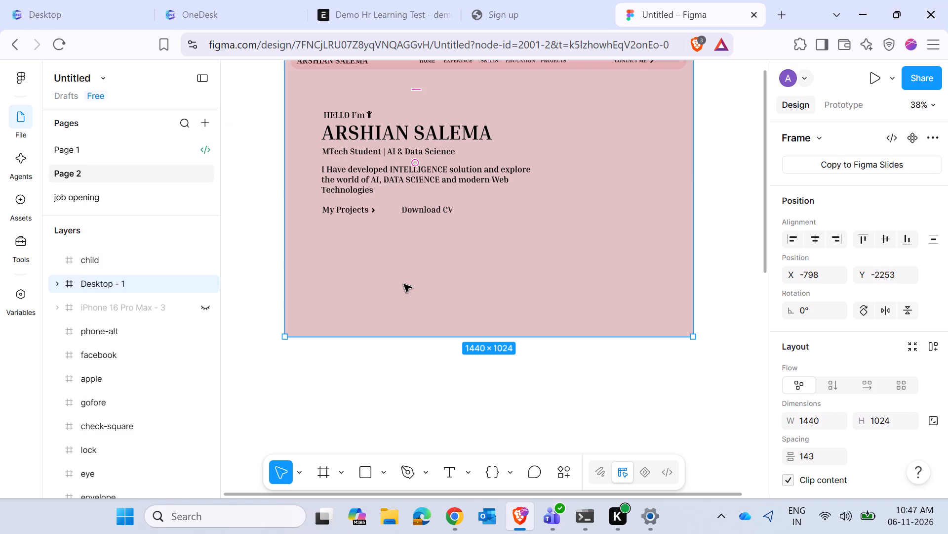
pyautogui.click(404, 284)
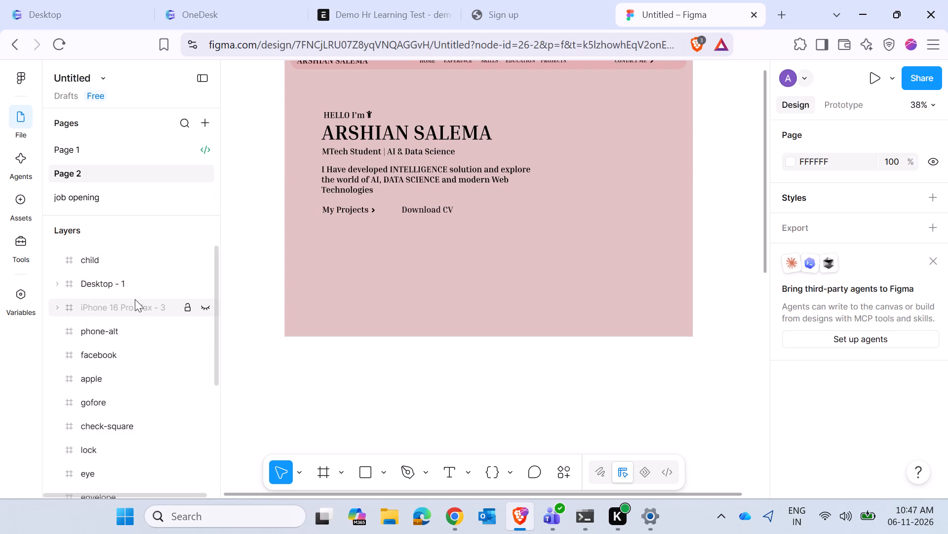
# Duplicate the Desktop - 1 frame and place the copy directly beneath the original, flush with its bottom and left edges.
pyautogui.click(125, 289)
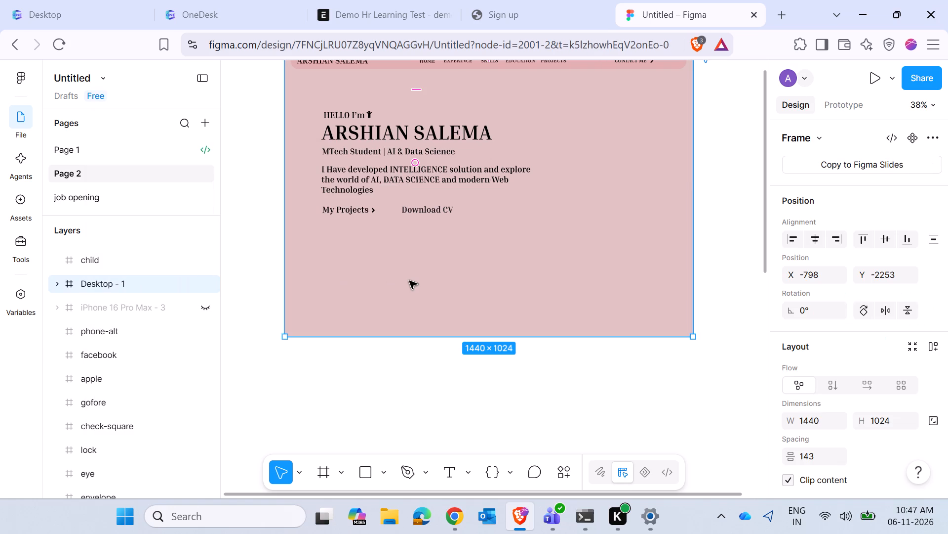
pyautogui.keyDown('alt'); pyautogui.moveTo(409, 281); pyautogui.dragTo(435, 417); pyautogui.keyUp('alt')
pyautogui.keyDown('alt'); pyautogui.scroll(-9, 435, 417); pyautogui.keyUp('alt')
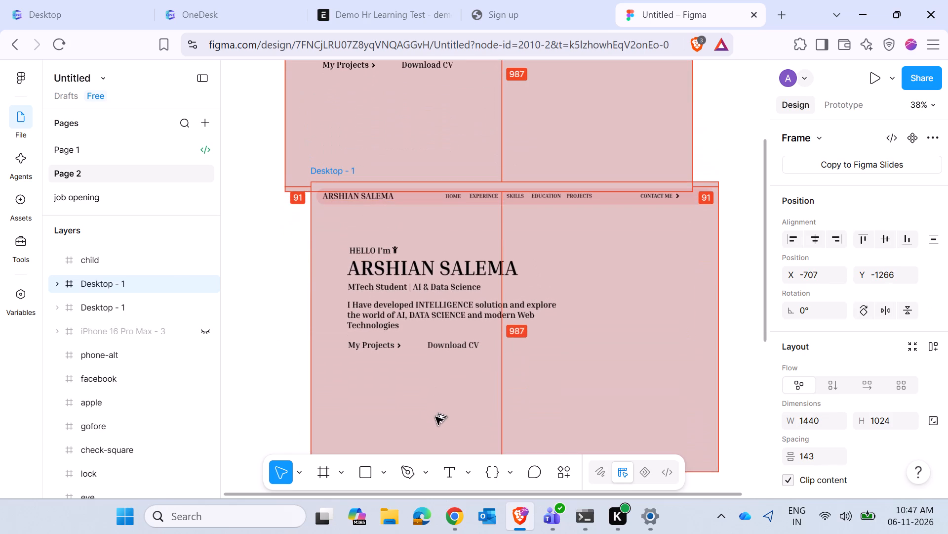
pyautogui.keyDown('alt'); pyautogui.moveTo(435, 417); pyautogui.dragTo(404, 423); pyautogui.keyUp('alt')
pyautogui.keyDown('alt'); pyautogui.scroll(-1, 435, 417); pyautogui.keyUp('alt')
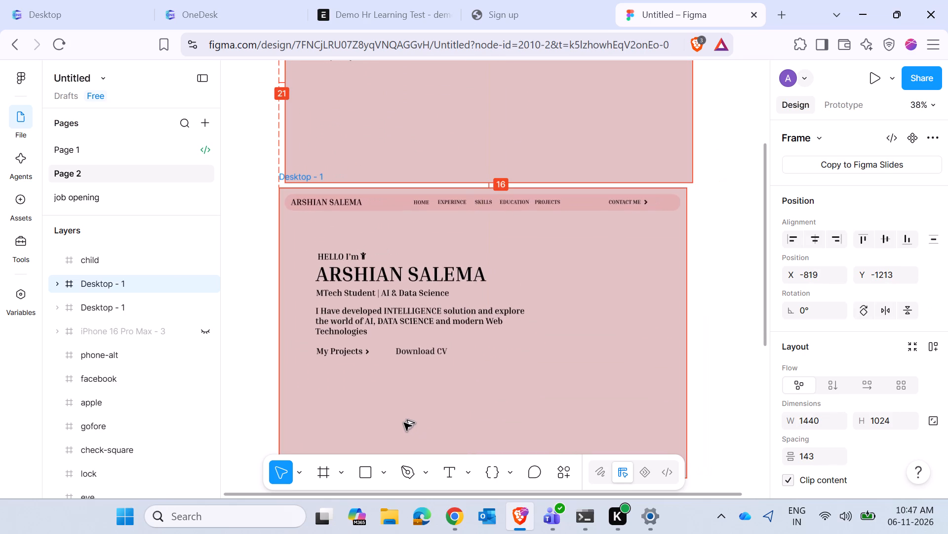
pyautogui.keyDown('alt'); pyautogui.moveTo(404, 423); pyautogui.dragTo(407, 421); pyautogui.keyUp('alt')
pyautogui.click(727, 308)
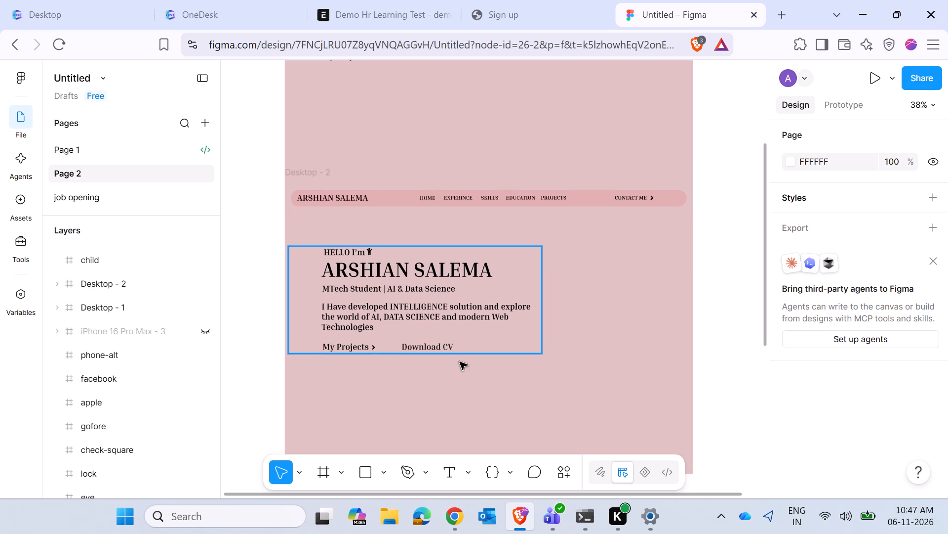
# Delete the Hero Content and Navbar groups from the Desktop - 2 frame, leaving only its background.
pyautogui.click(464, 384)
pyautogui.moveTo(530, 355); pyautogui.dragTo(439, 240)
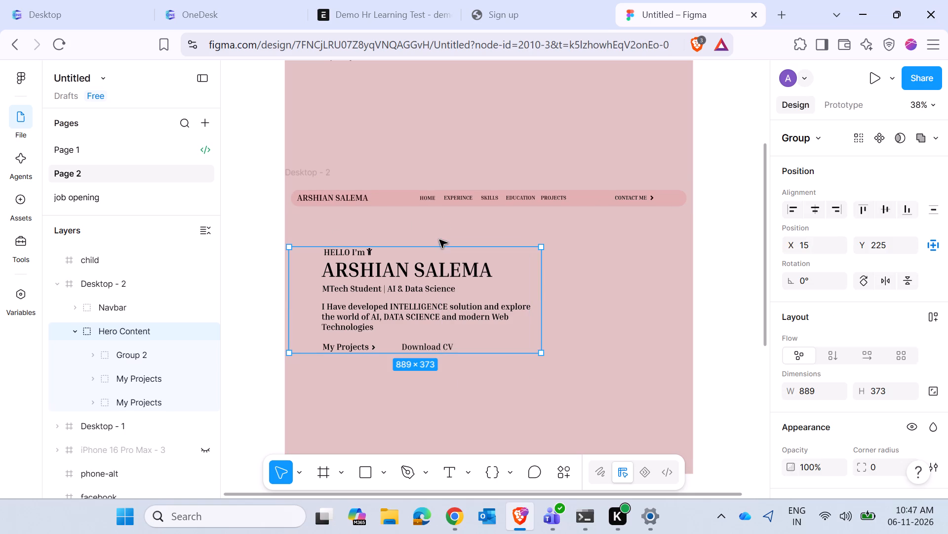
pyautogui.press('Delete')
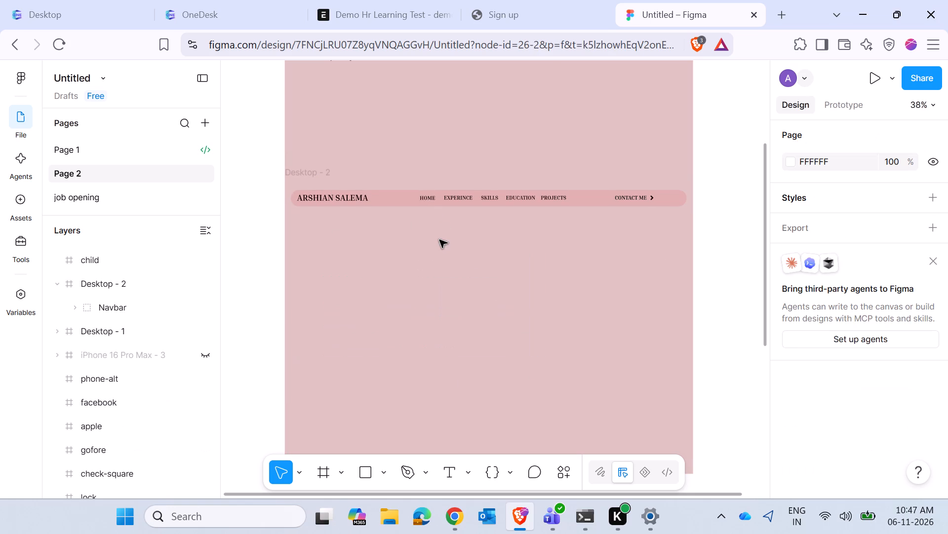
pyautogui.moveTo(476, 234); pyautogui.dragTo(458, 187)
pyautogui.press('Delete')
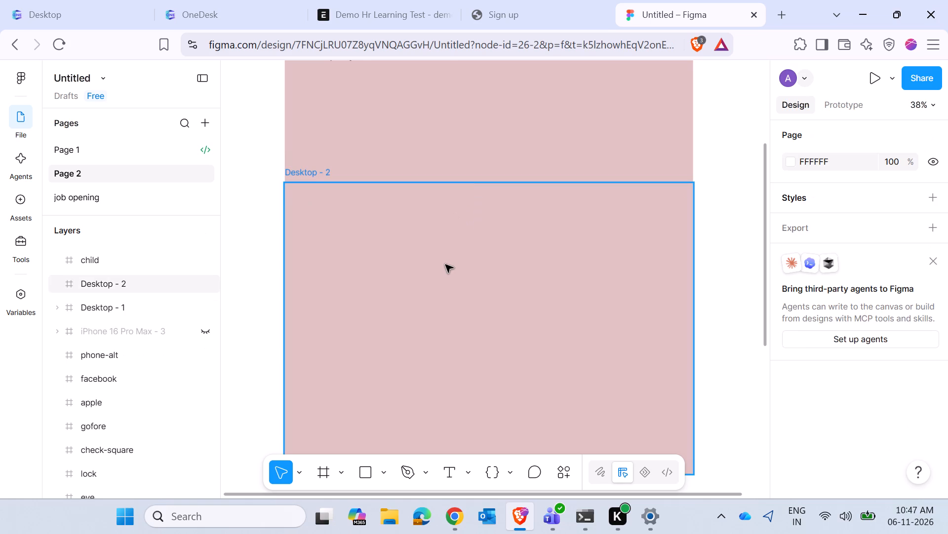
# Check how the emptied Desktop - 2 frame lines up beneath the Desktop - 1 hero section.
pyautogui.scroll(2, 445, 265)
pyautogui.click(445, 267)
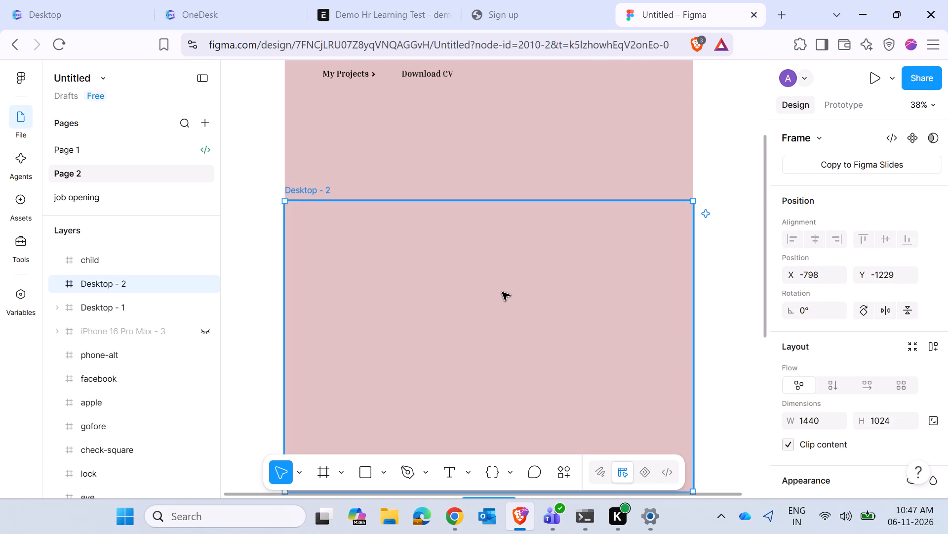
pyautogui.press('Right')
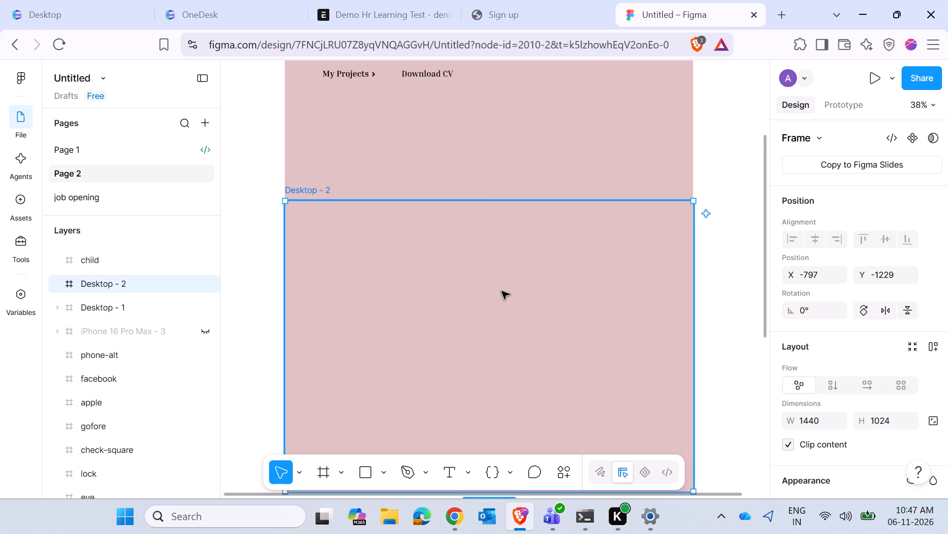
pyautogui.press('Left')
pyautogui.click(747, 253)
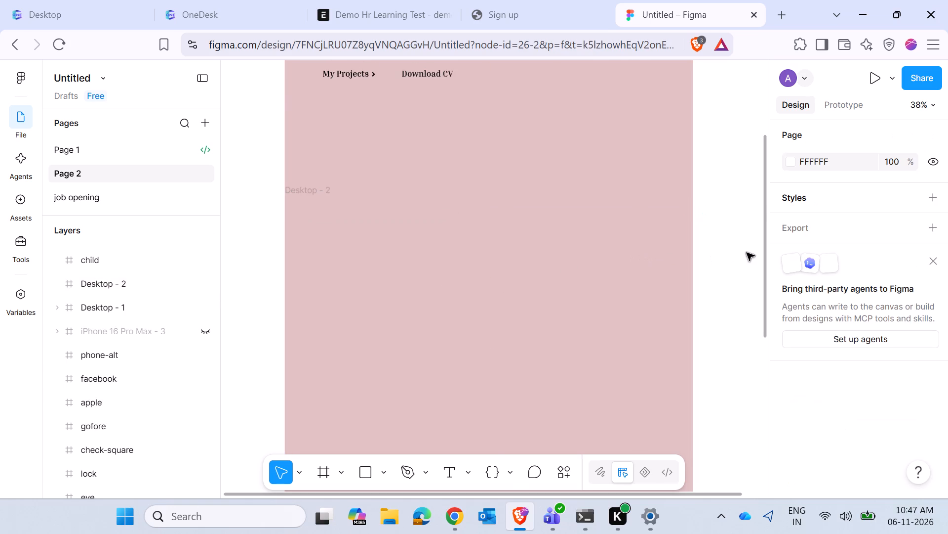
pyautogui.click(545, 291)
pyautogui.scroll(4, 532, 284)
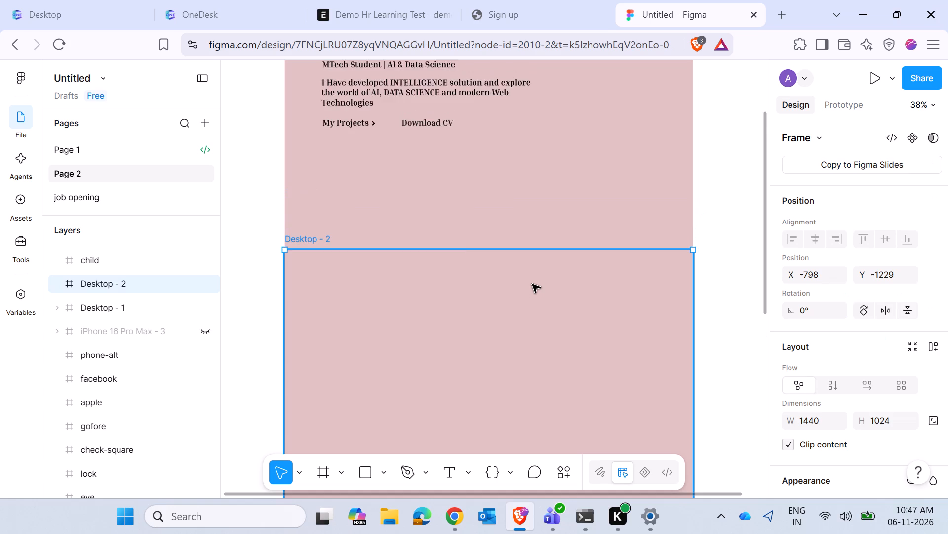
pyautogui.scroll(6, 532, 284)
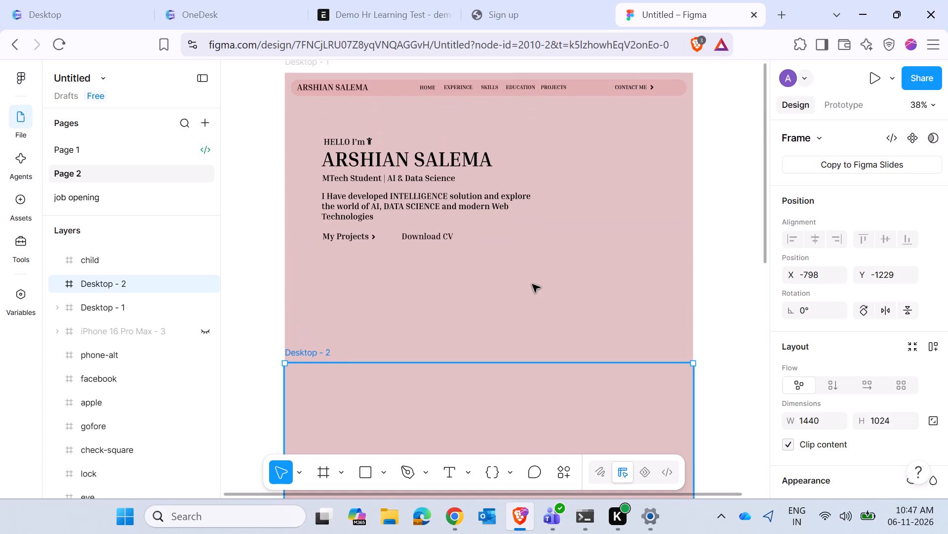
pyautogui.scroll(-1, 532, 284)
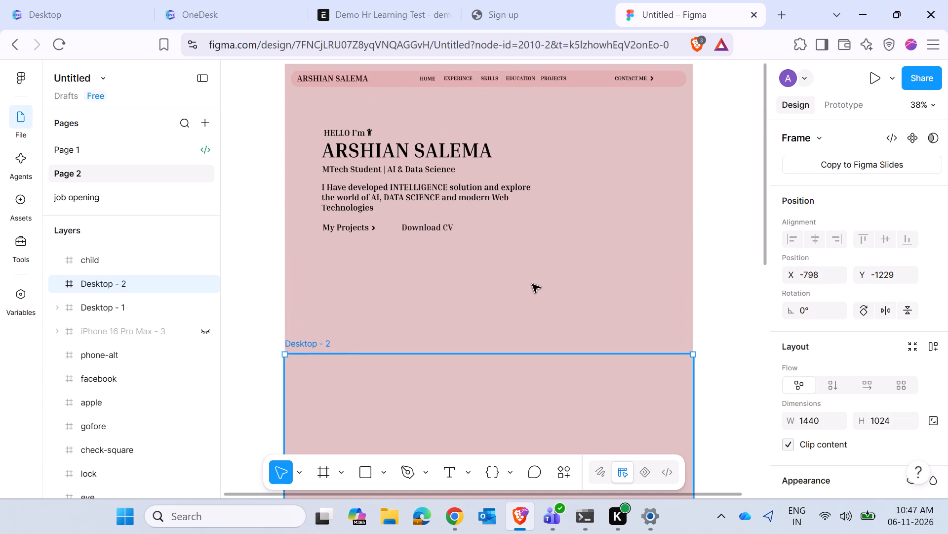
pyautogui.scroll(-4, 532, 284)
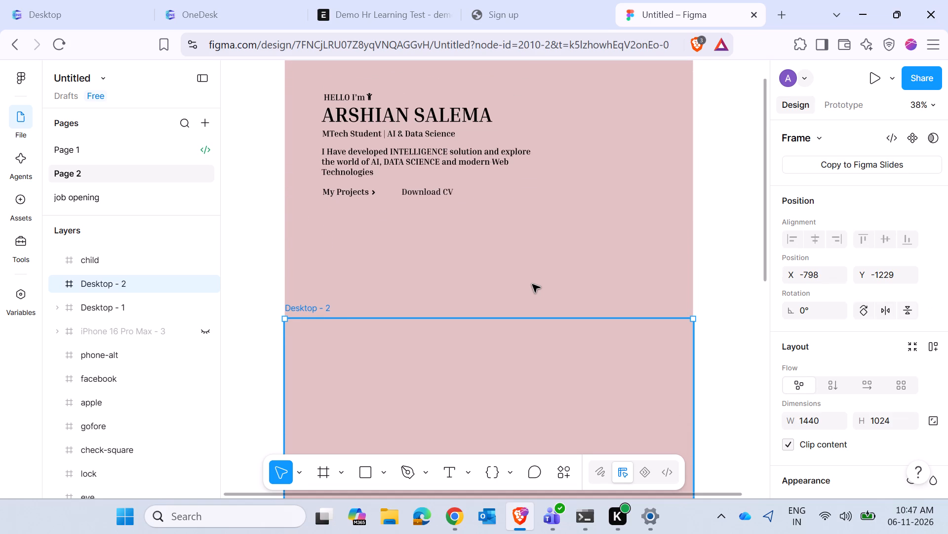
pyautogui.scroll(-2, 532, 284)
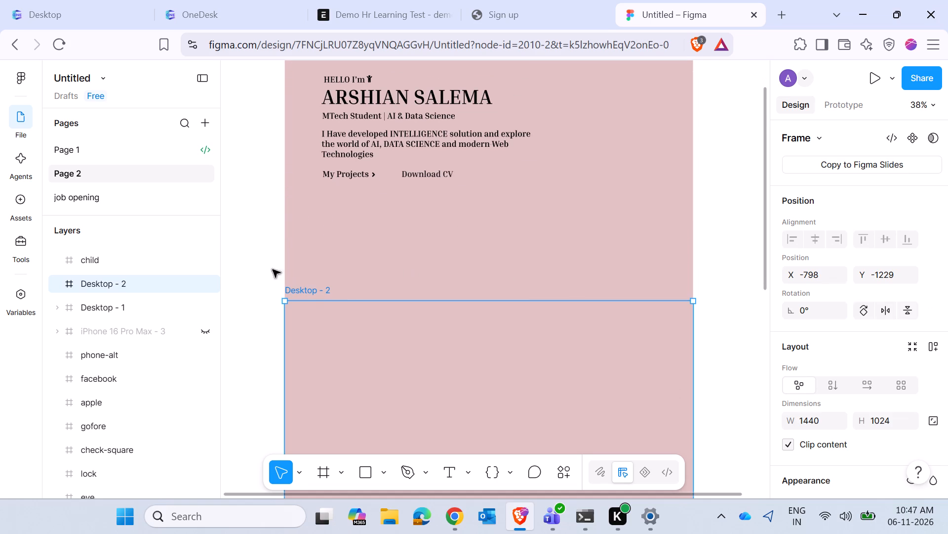
# Rename the Desktop - 1 frame as Home Page.
pyautogui.tripleClick(92, 309)
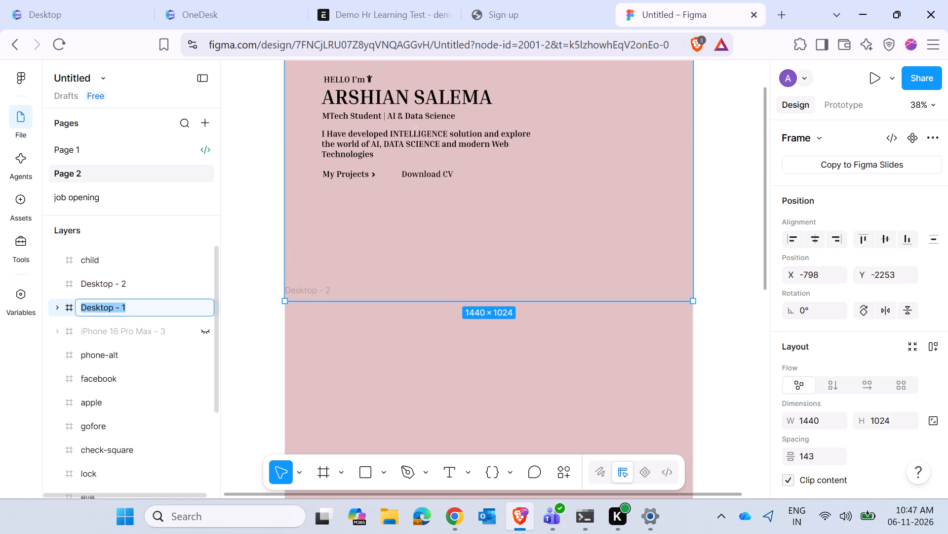
pyautogui.write('Home Page')
pyautogui.tripleClick(104, 280)
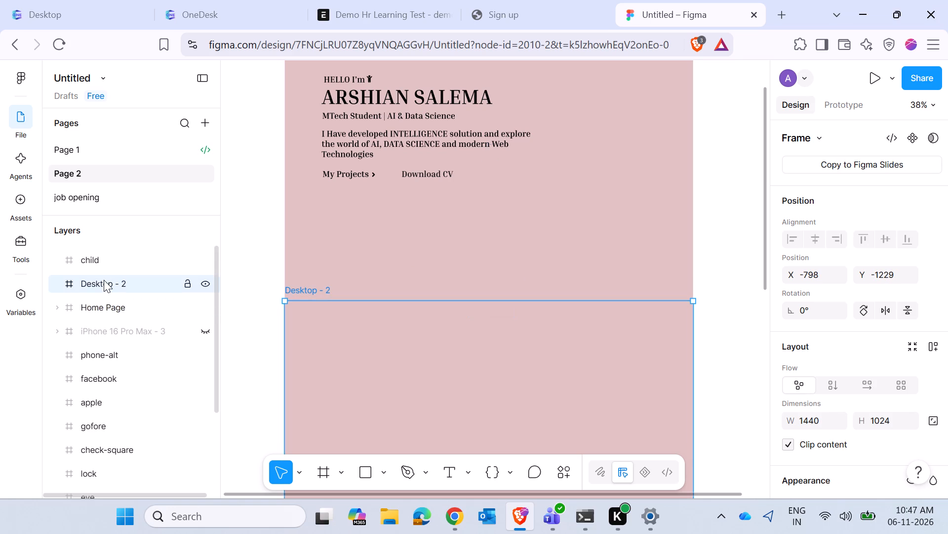
# Switch to the OneDesk ticket list, reload it, and open ticket OD-26-0038 to review its details, comments and activity.
pyautogui.click(262, 0)
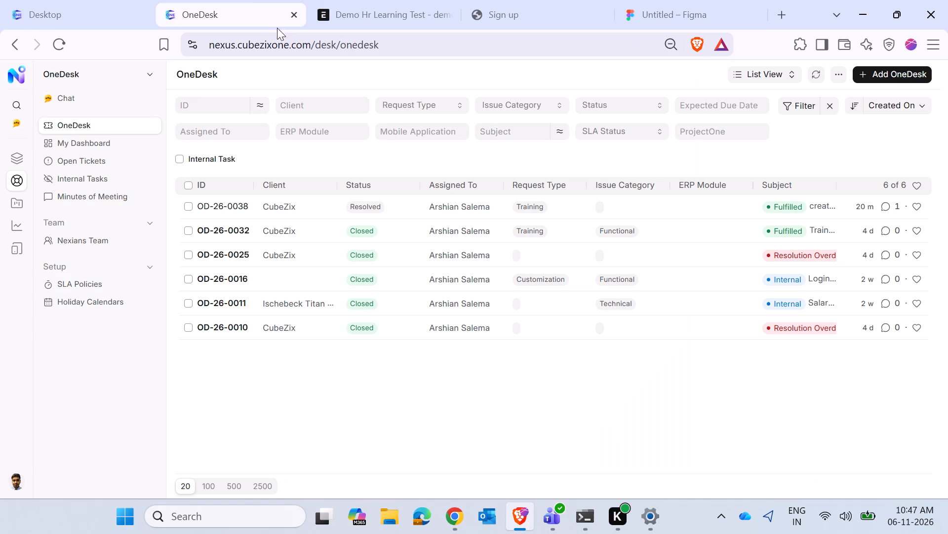
pyautogui.hotkey('ctrl', 'shift', 'r')
pyautogui.click(889, 199)
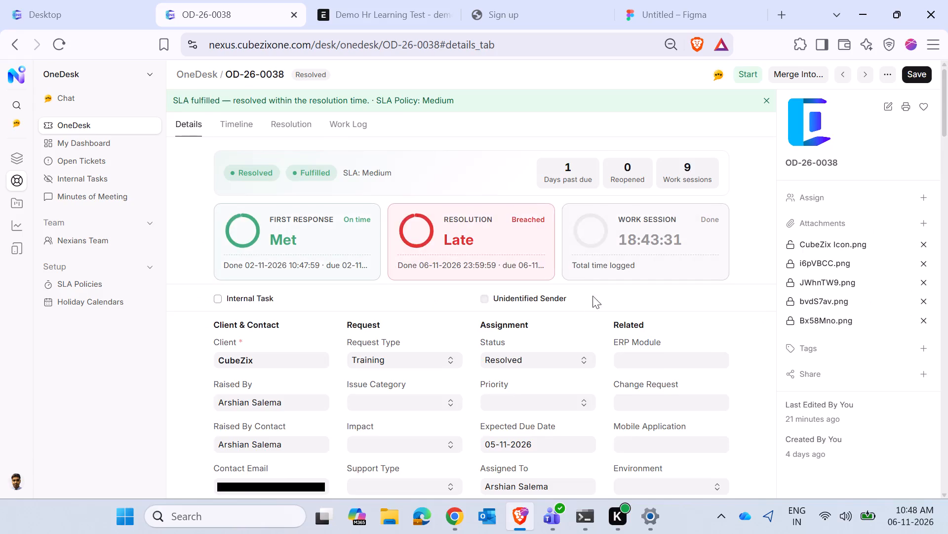
pyautogui.scroll(-13, 588, 299)
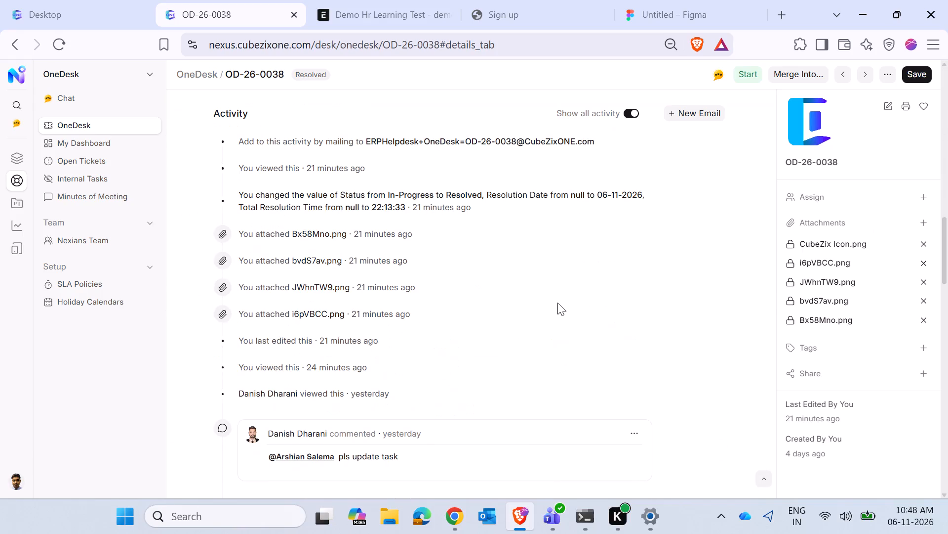
pyautogui.scroll(-1, 557, 303)
pyautogui.scroll(5, 557, 302)
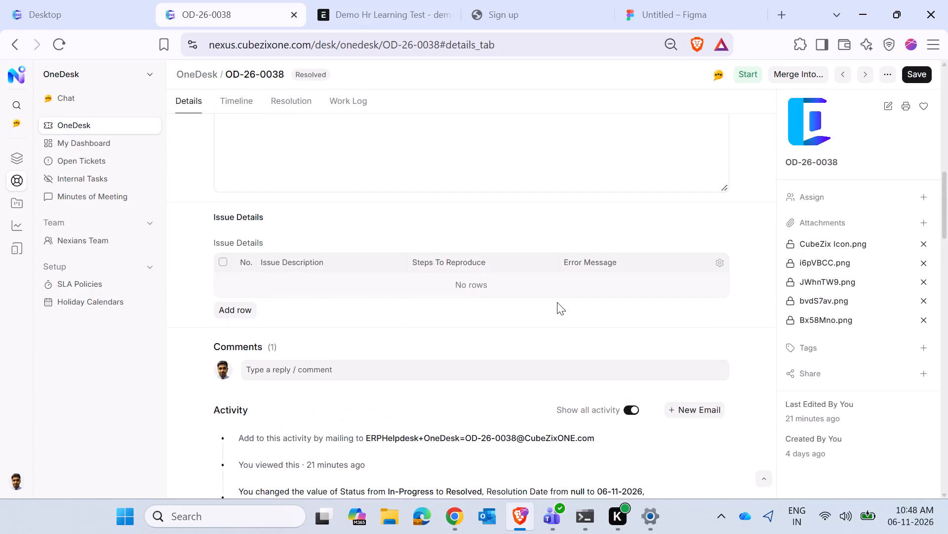
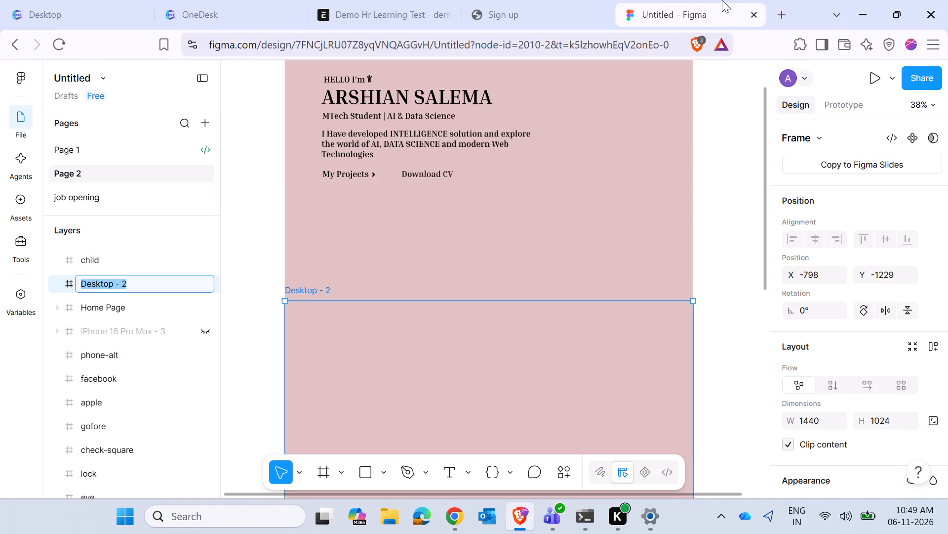
pyautogui.scroll(7, 427, 188)
pyautogui.scroll(-2, 426, 186)
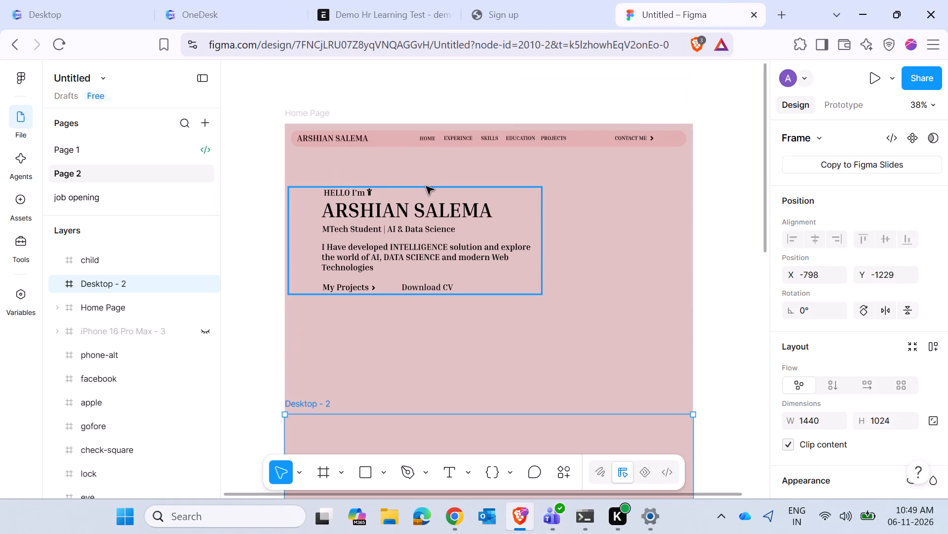
pyautogui.scroll(-5, 426, 186)
pyautogui.scroll(3, 429, 186)
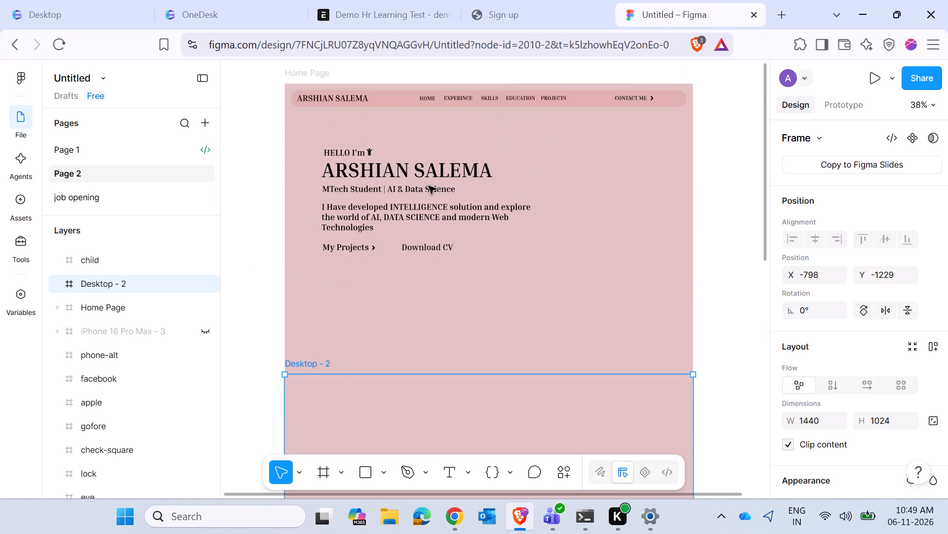
pyautogui.scroll(2, 429, 186)
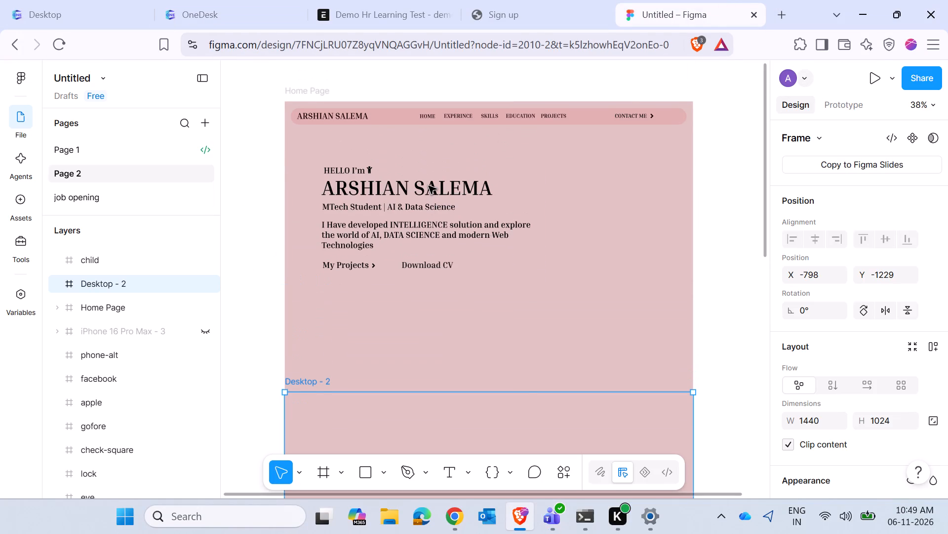
pyautogui.scroll(-3, 429, 186)
pyautogui.scroll(1, 429, 186)
pyautogui.scroll(-4, 429, 186)
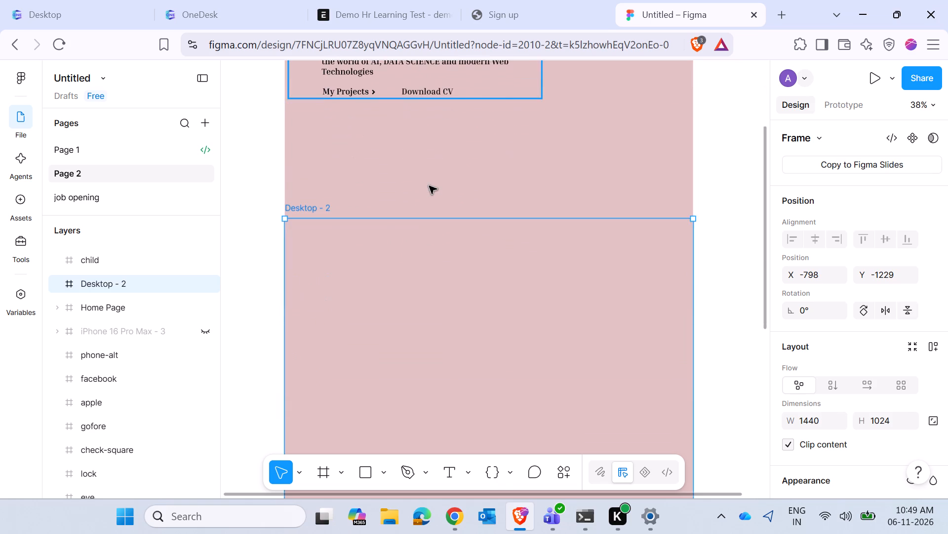
pyautogui.scroll(-3, 429, 186)
pyautogui.scroll(8, 524, 240)
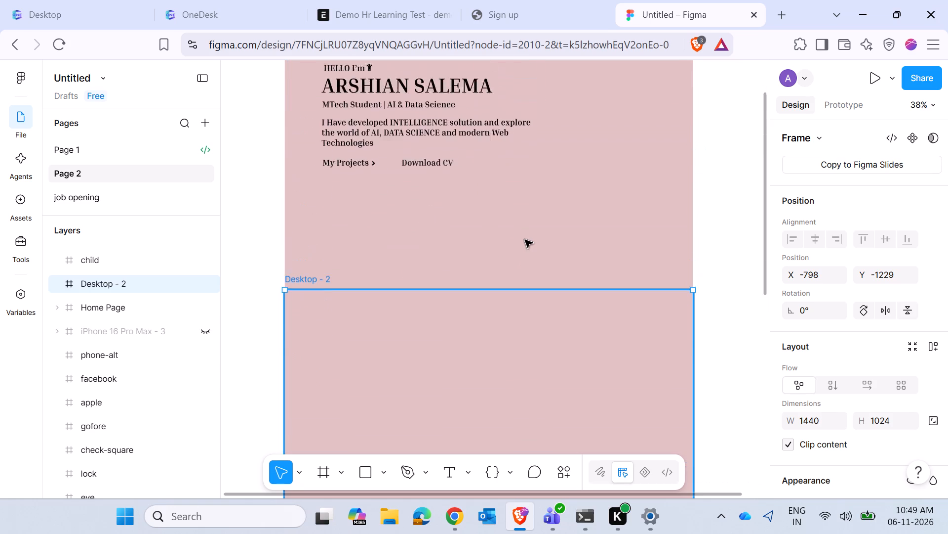
pyautogui.scroll(1, 525, 240)
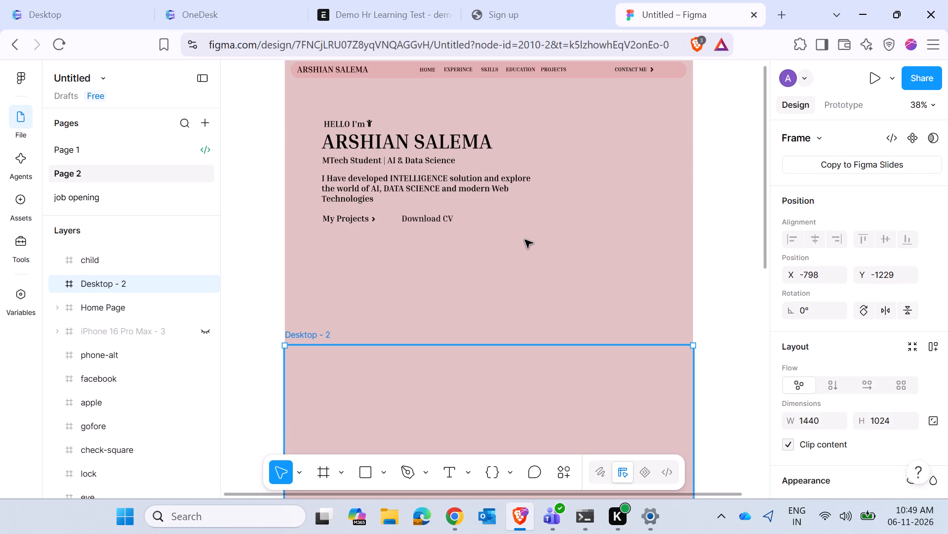
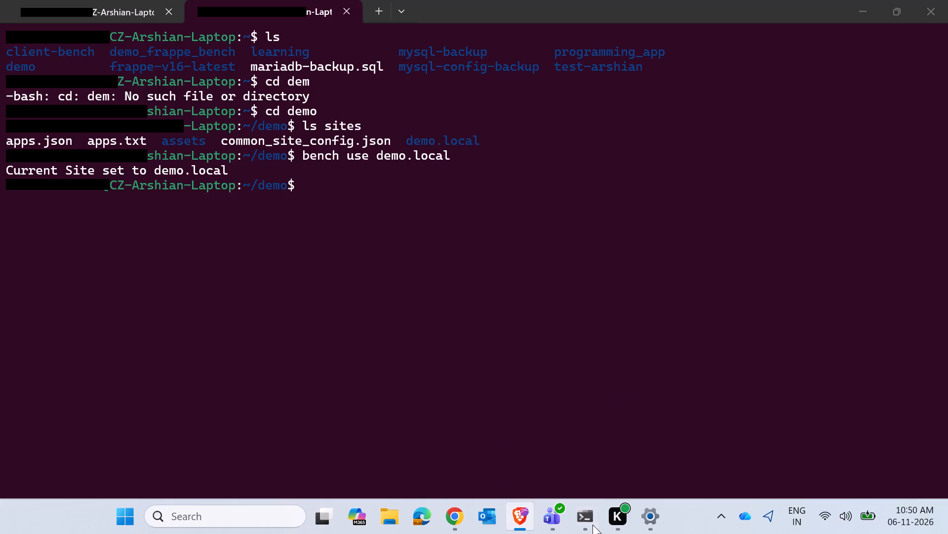
pyautogui.click(512, 518)
pyautogui.click(571, 0)
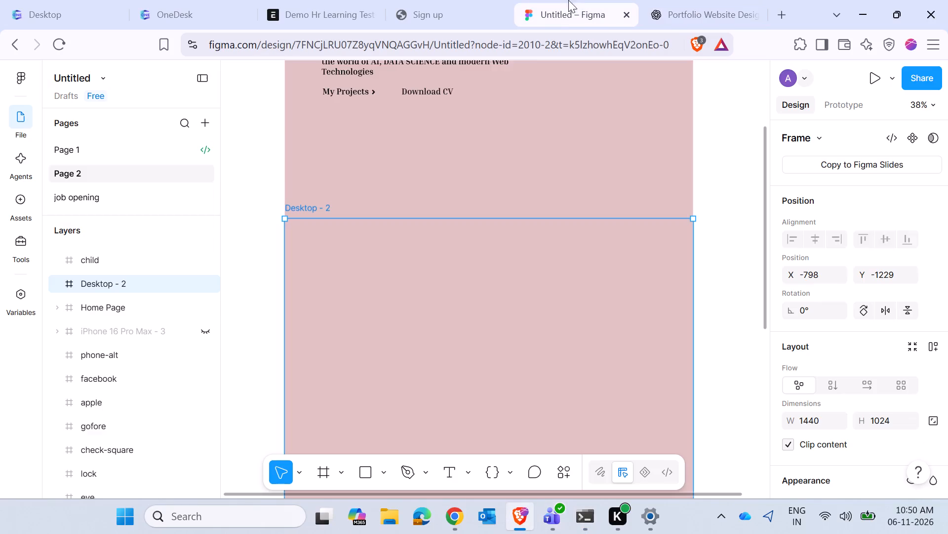
pyautogui.scroll(6, 306, 259)
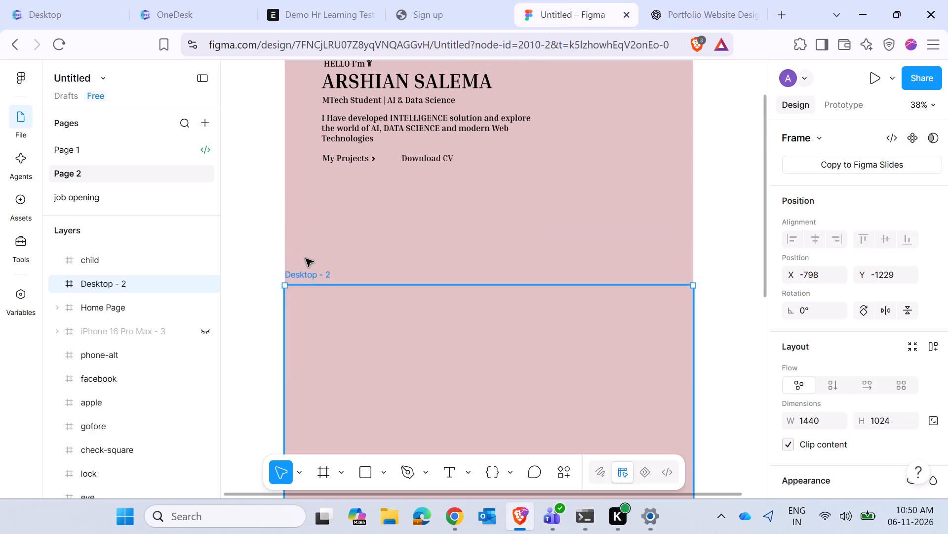
pyautogui.scroll(1, 306, 259)
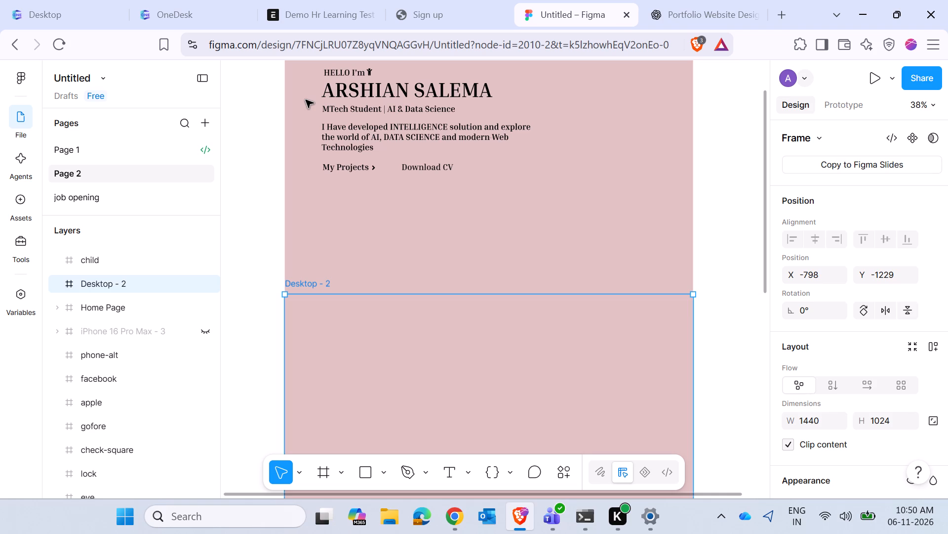
pyautogui.scroll(1, 306, 100)
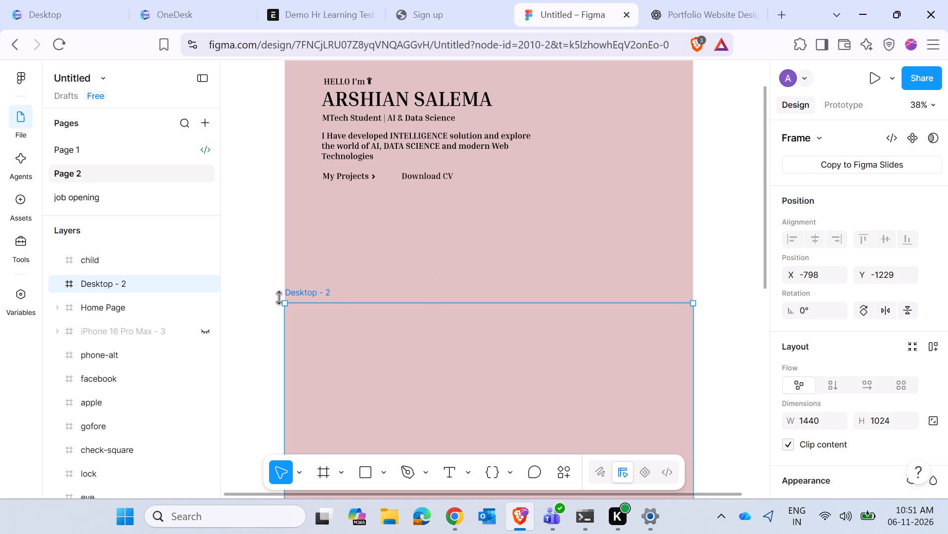
pyautogui.scroll(-2, 648, 338)
pyautogui.scroll(1, 783, 337)
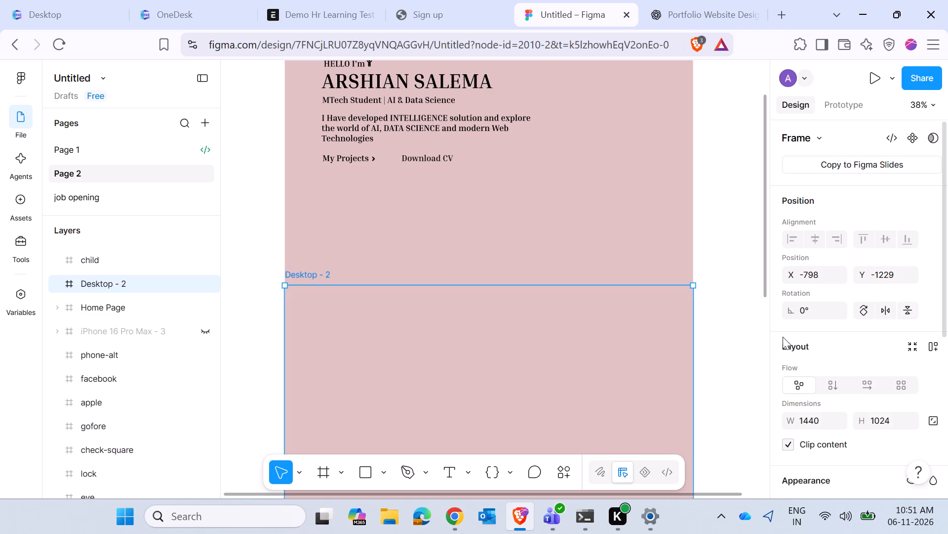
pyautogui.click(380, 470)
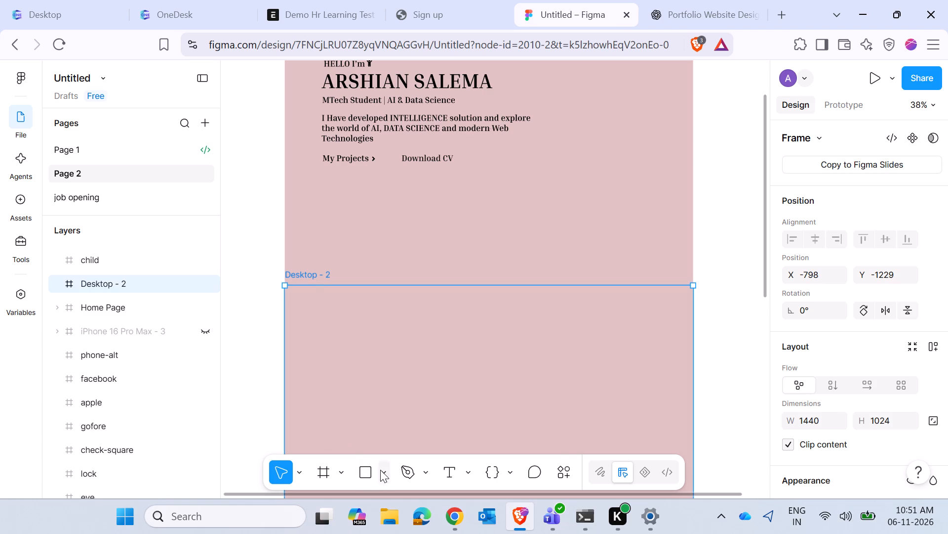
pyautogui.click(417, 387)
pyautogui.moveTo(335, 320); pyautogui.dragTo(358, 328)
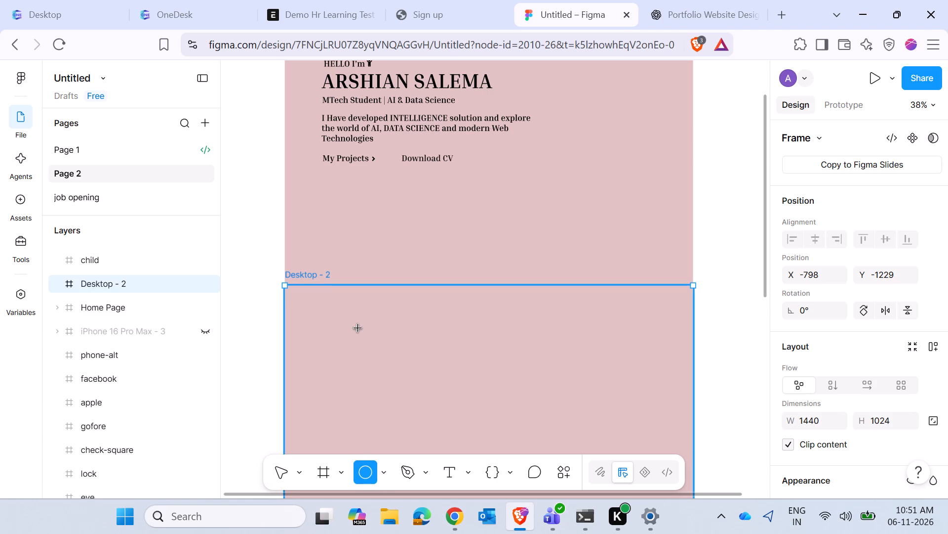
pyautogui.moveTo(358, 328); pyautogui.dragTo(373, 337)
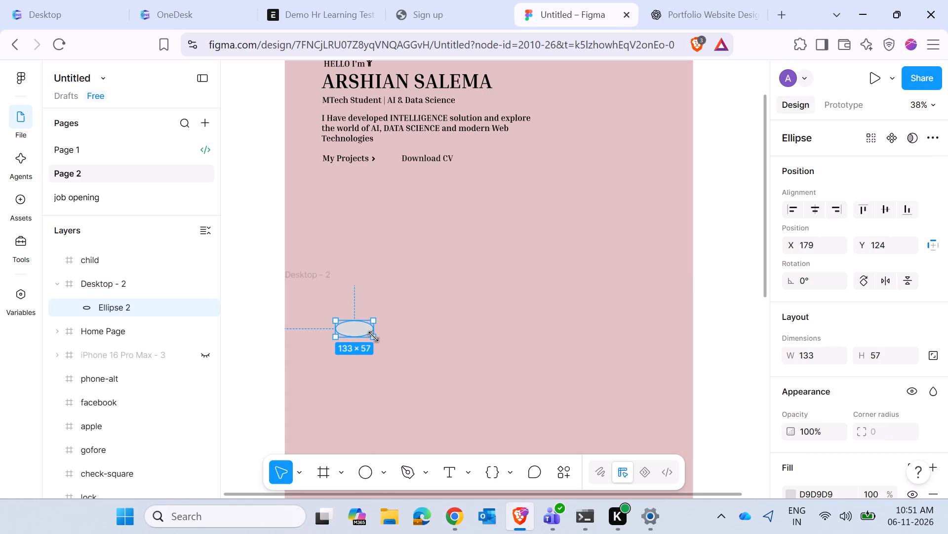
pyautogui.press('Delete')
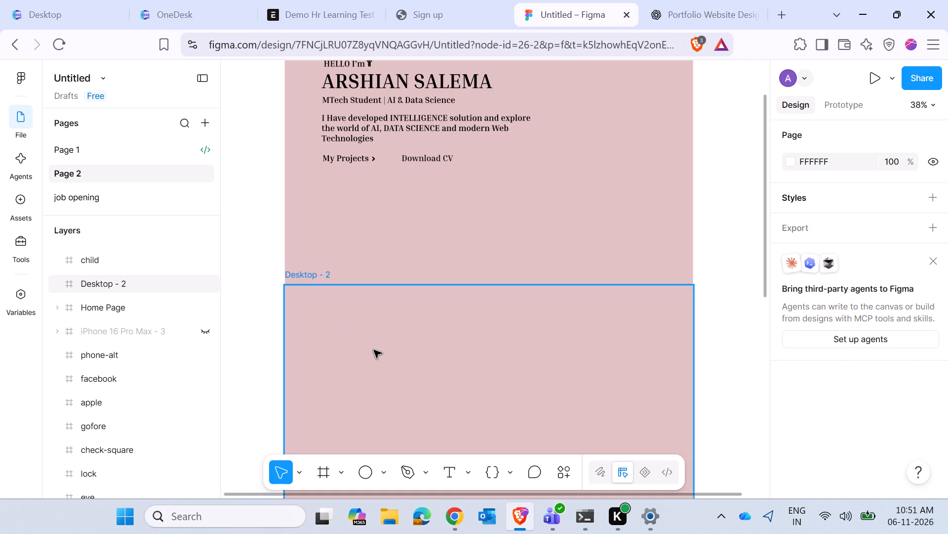
# Draw a rectangle about 209 × 55 near the upper left of the Desktop - 2 frame.
pyautogui.click(386, 473)
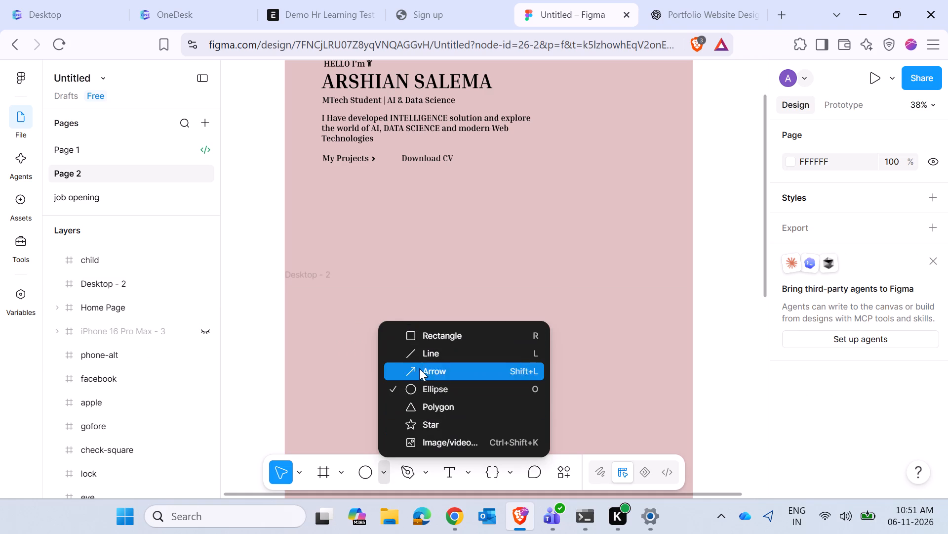
pyautogui.scroll(1, 422, 360)
pyautogui.click(431, 338)
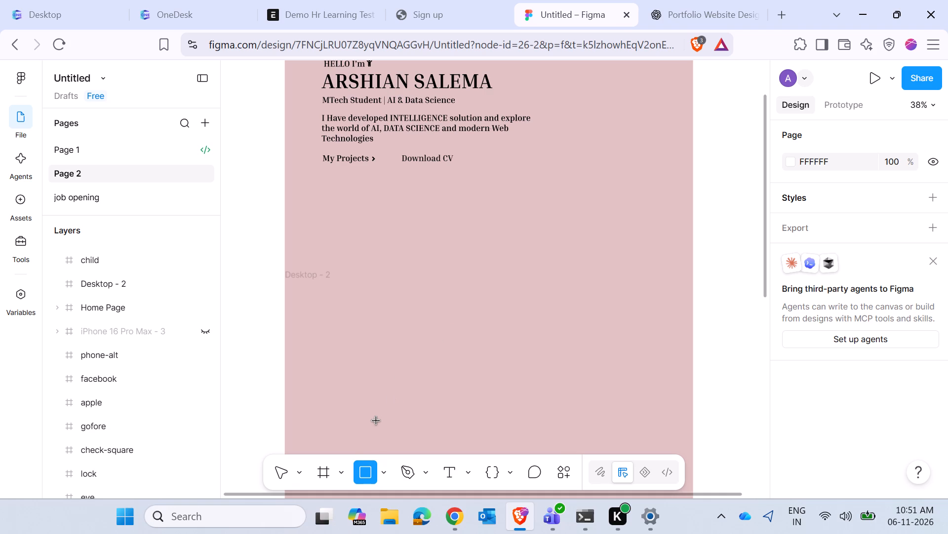
pyautogui.moveTo(359, 320); pyautogui.dragTo(418, 336)
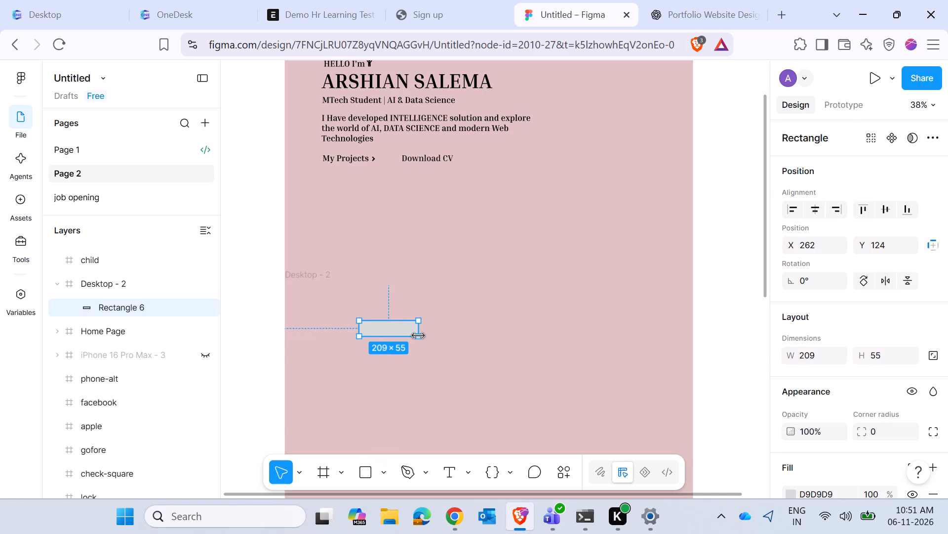
# Lower the fill opacity of the new rectangle in Desktop - 2 to 76%.
pyautogui.tripleClick(372, 332)
pyautogui.click(372, 332)
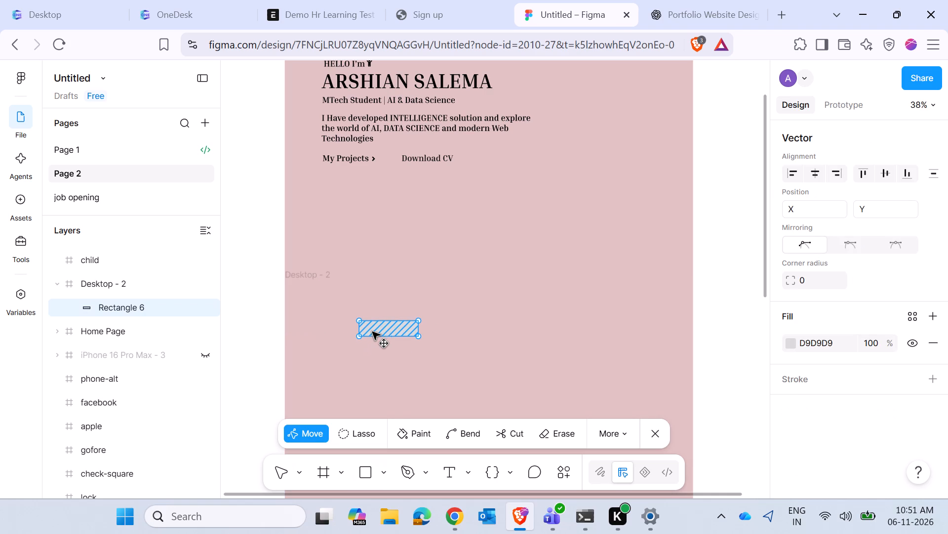
pyautogui.click(440, 404)
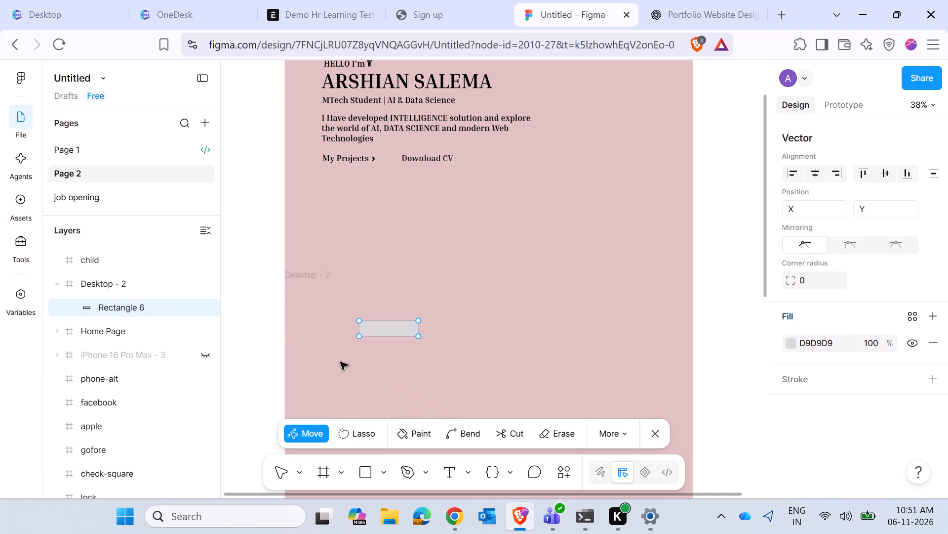
pyautogui.click(791, 340)
pyautogui.moveTo(645, 395); pyautogui.dragTo(611, 400)
pyautogui.click(141, 302)
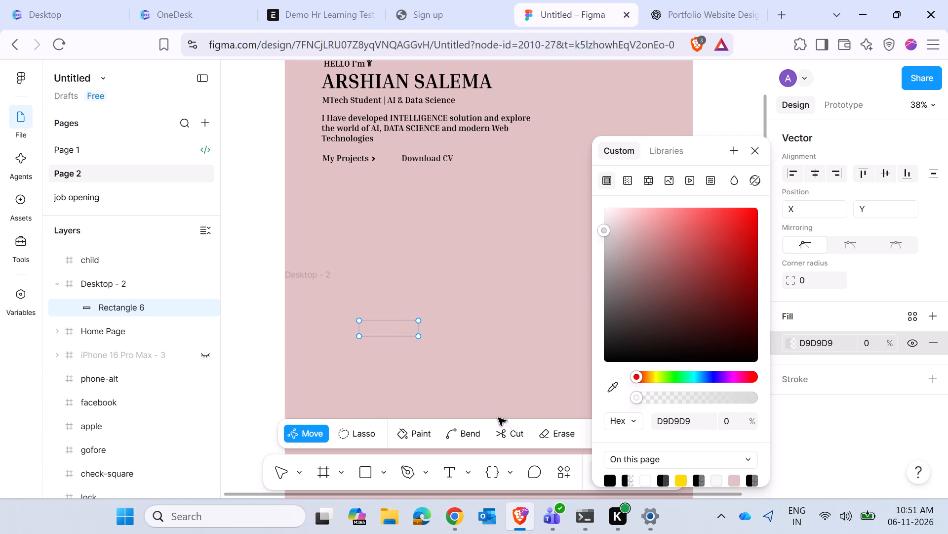
pyautogui.click(512, 378)
pyautogui.click(682, 396)
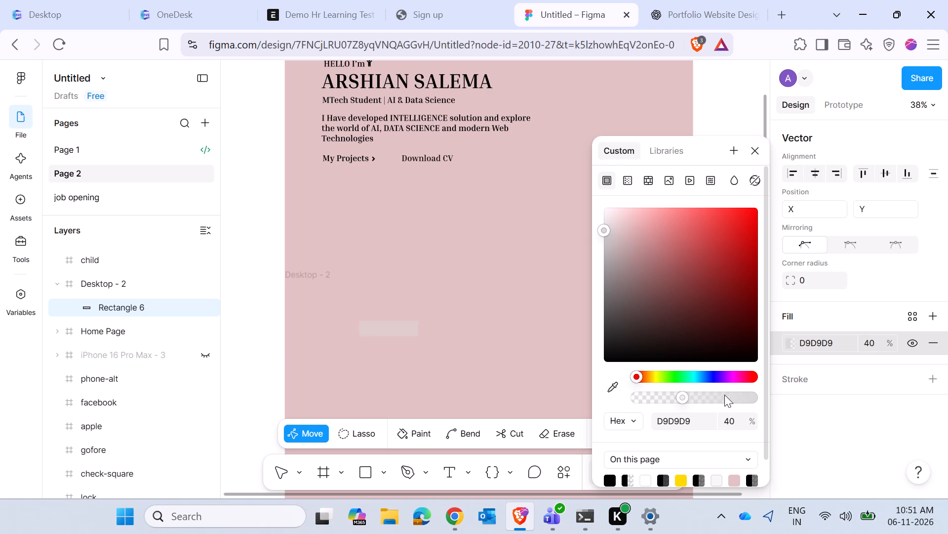
pyautogui.click(724, 395)
pyautogui.click(524, 374)
pyautogui.click(757, 149)
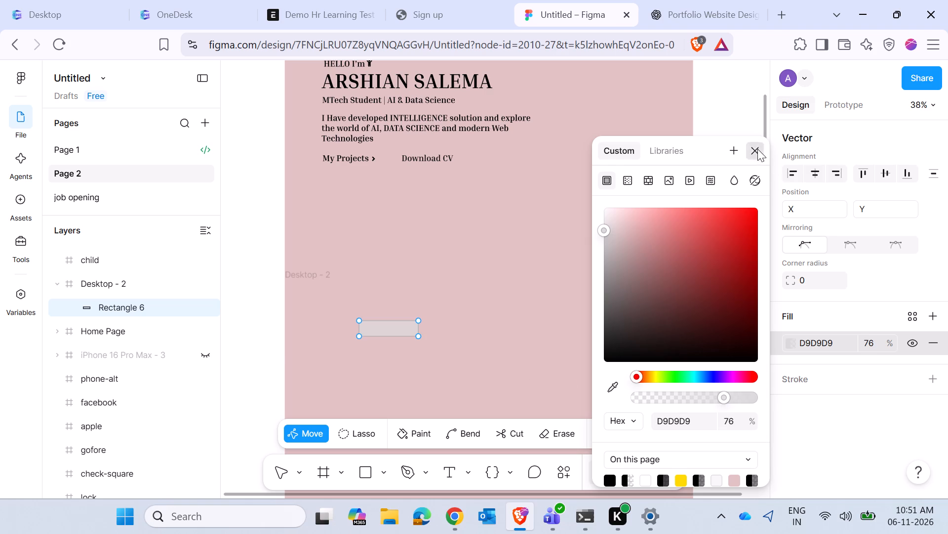
pyautogui.scroll(-3, 839, 340)
# Switch to the OneDesk ticket list, reload it to check the tickets, and return to the Figma file.
pyautogui.click(217, 0)
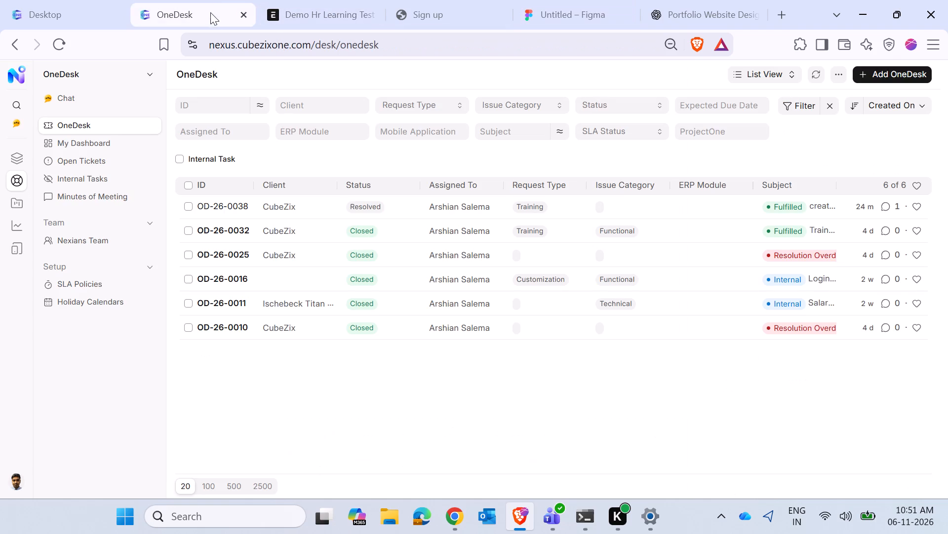
pyautogui.hotkey('ctrl', 'shift', 'r')
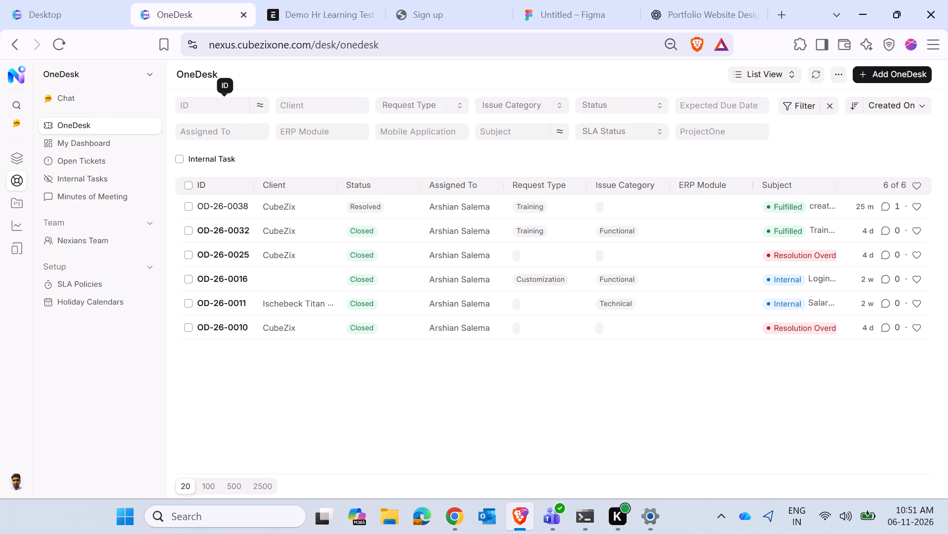
pyautogui.click(590, 0)
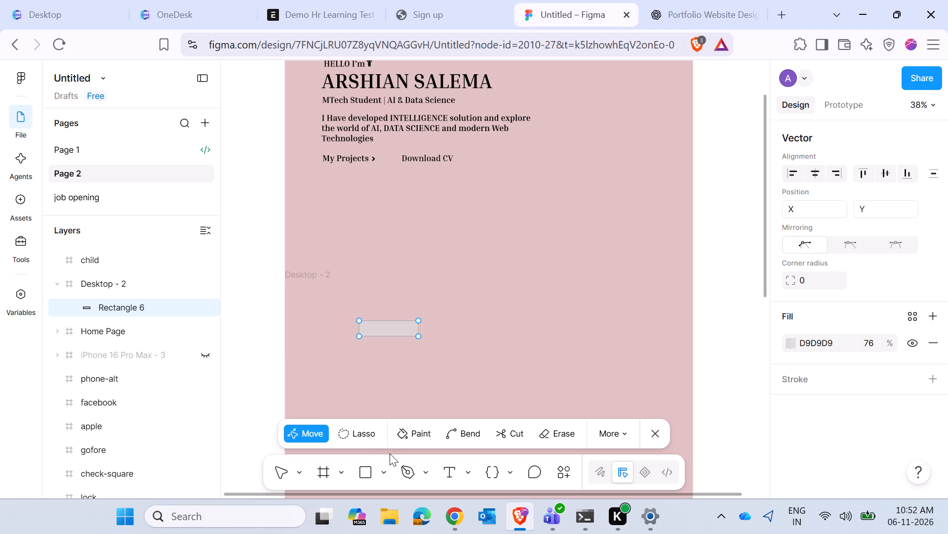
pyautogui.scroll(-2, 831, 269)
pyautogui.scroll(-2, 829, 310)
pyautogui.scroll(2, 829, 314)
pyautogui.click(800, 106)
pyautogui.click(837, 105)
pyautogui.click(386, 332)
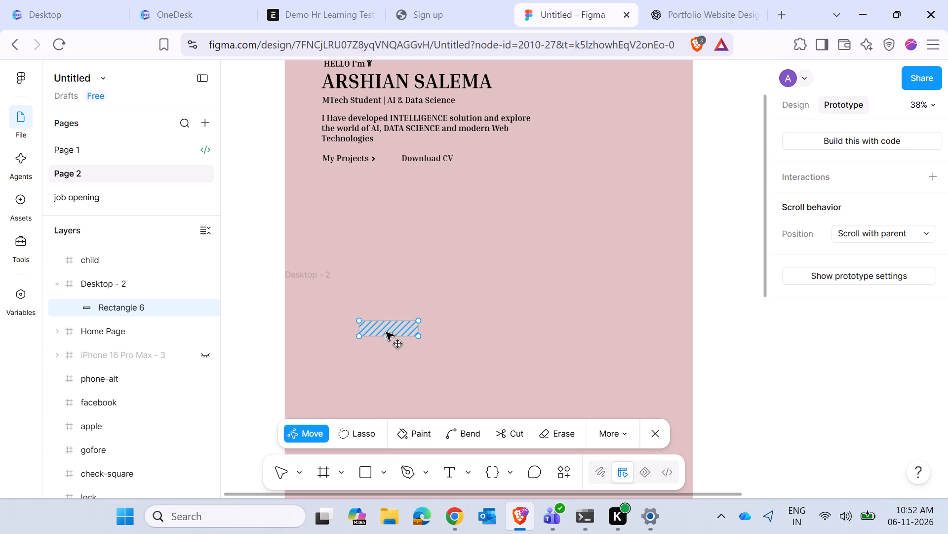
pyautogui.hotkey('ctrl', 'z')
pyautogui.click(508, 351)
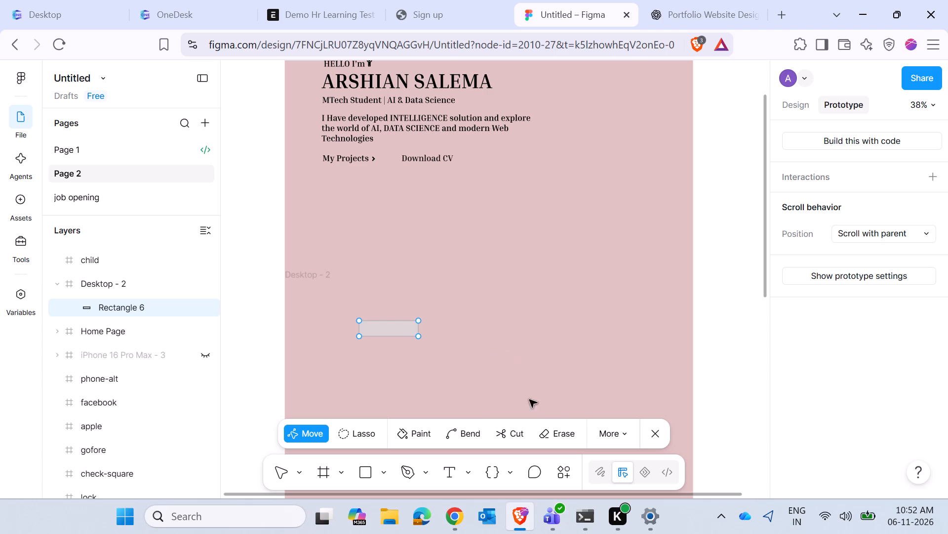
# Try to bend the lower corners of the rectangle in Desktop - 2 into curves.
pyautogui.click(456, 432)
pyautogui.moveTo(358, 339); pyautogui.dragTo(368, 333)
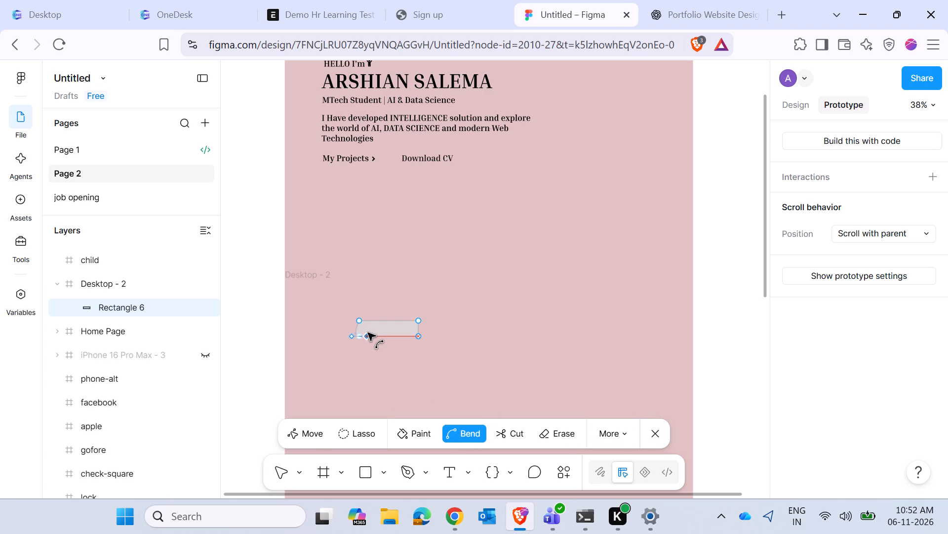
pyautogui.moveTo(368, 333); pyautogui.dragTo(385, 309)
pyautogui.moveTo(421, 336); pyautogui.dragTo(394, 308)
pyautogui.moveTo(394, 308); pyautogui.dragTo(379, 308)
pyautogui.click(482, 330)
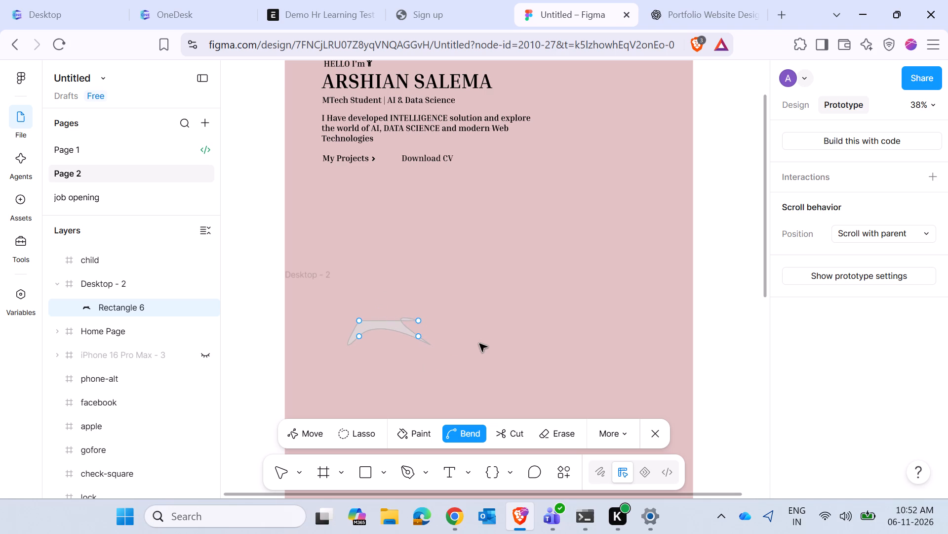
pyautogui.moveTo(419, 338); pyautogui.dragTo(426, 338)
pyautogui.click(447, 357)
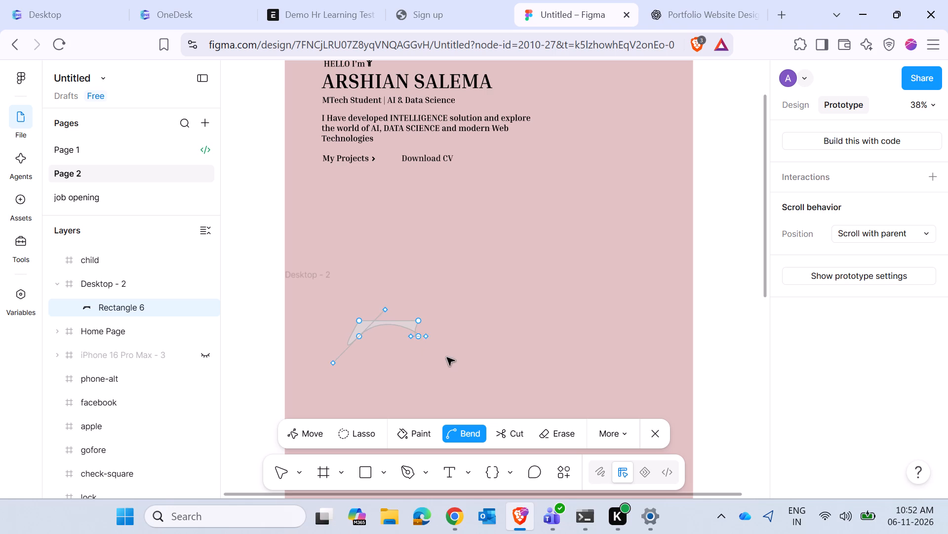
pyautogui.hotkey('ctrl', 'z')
# Delete all points of the bent rectangle in Desktop - 2 and leave vector editing.
pyautogui.moveTo(447, 357); pyautogui.dragTo(350, 283)
pyautogui.press('Delete')
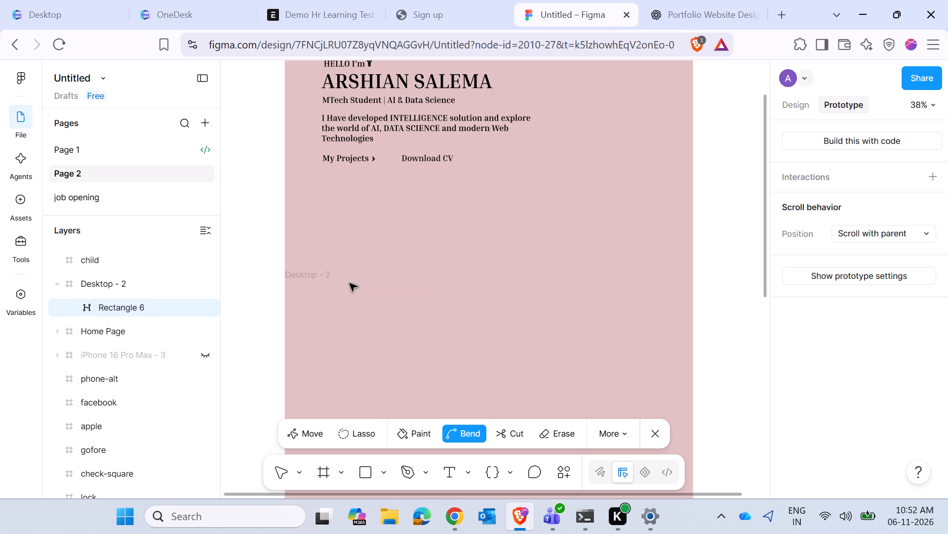
pyautogui.click(361, 335)
pyautogui.click(132, 287)
# Examine the Home Page layout and the empty Desktop - 2 frame below it.
pyautogui.press('Down')
pyautogui.press('Down')
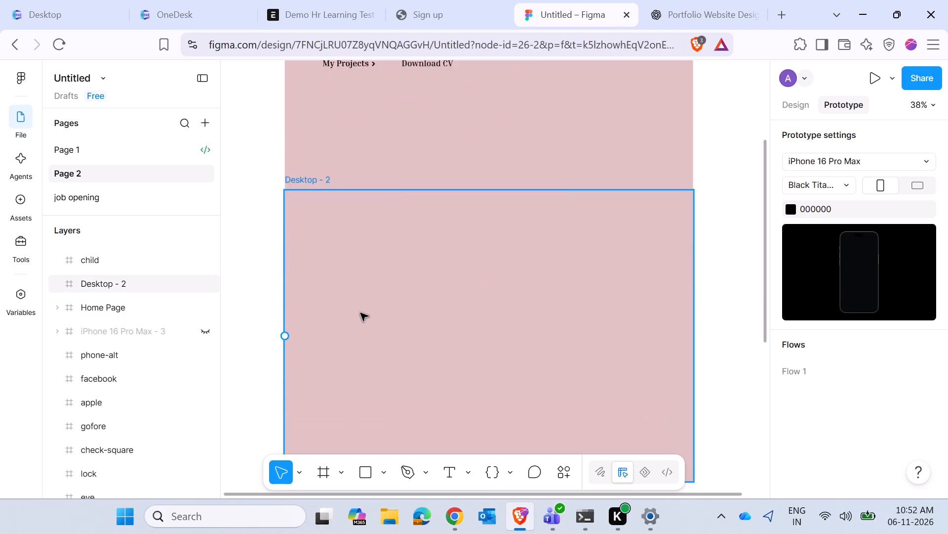
pyautogui.press('Down')
pyautogui.press('Down')
pyautogui.moveTo(360, 313); pyautogui.dragTo(364, 336)
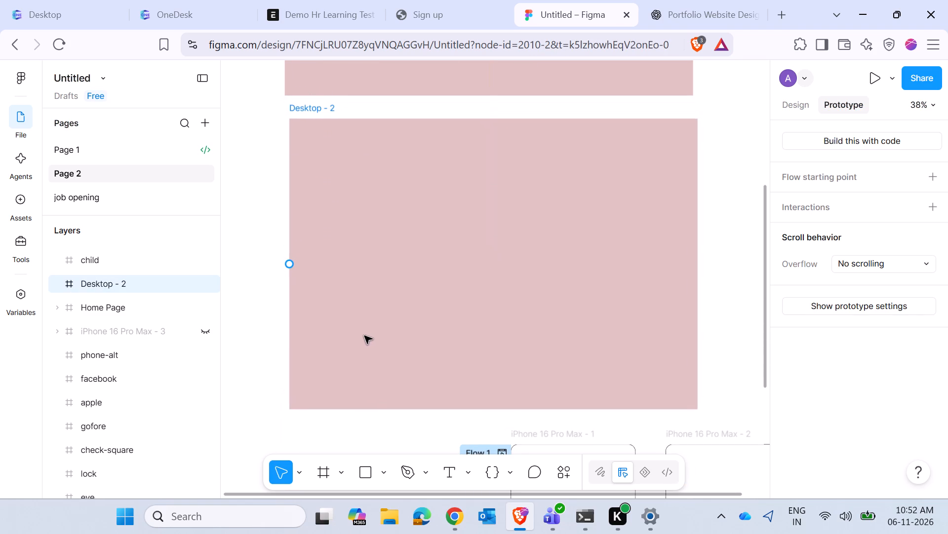
pyautogui.moveTo(364, 336); pyautogui.dragTo(361, 336)
pyautogui.click(426, 325)
pyautogui.scroll(7, 426, 325)
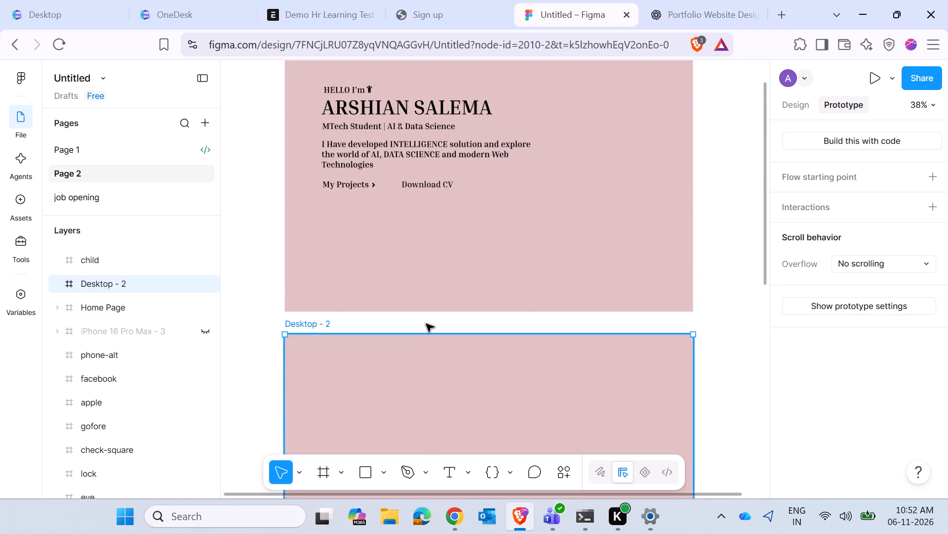
pyautogui.scroll(7, 426, 324)
pyautogui.scroll(-8, 426, 324)
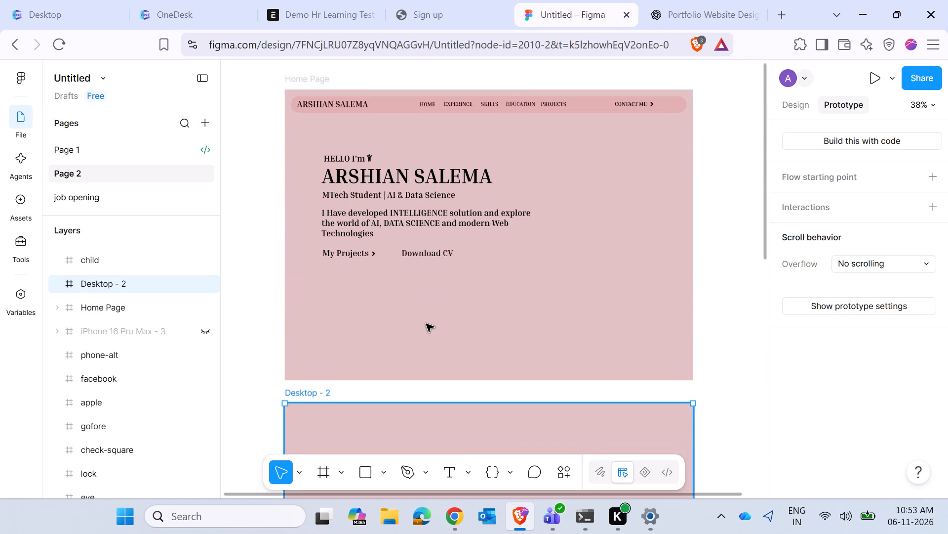
pyautogui.scroll(-2, 426, 324)
pyautogui.scroll(2, 426, 308)
pyautogui.scroll(-1, 426, 307)
pyautogui.scroll(5, 426, 307)
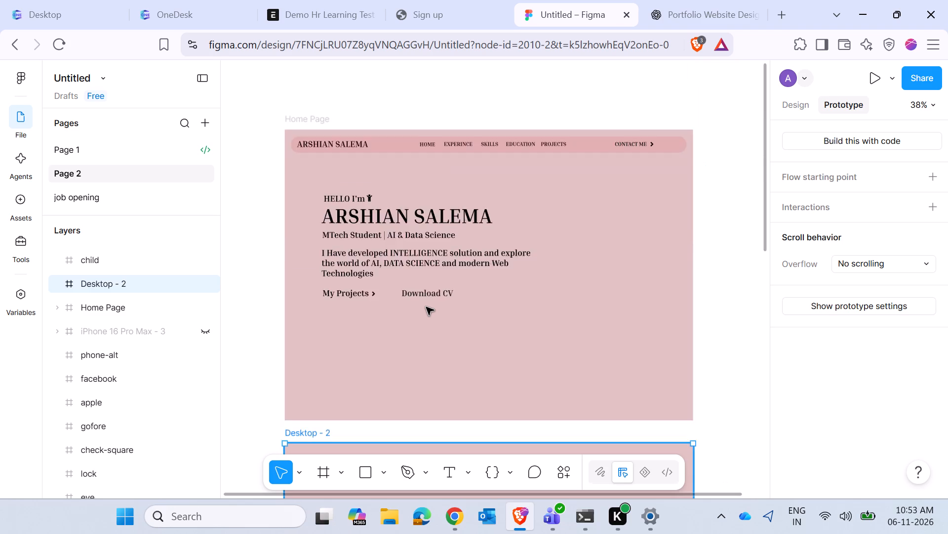
pyautogui.scroll(4, 426, 307)
pyautogui.scroll(-1, 426, 307)
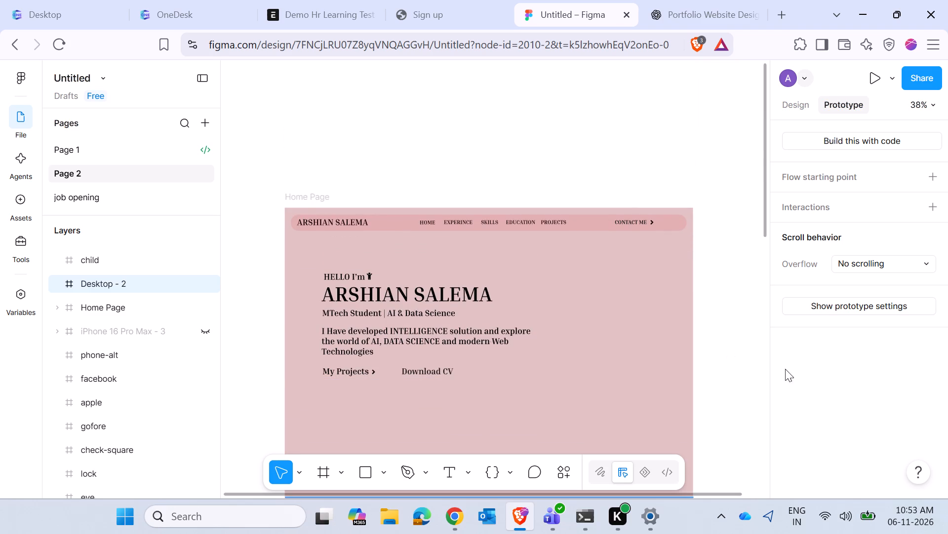
# Turn off location services in Windows privacy settings and return to the Figma file.
pyautogui.click(769, 523)
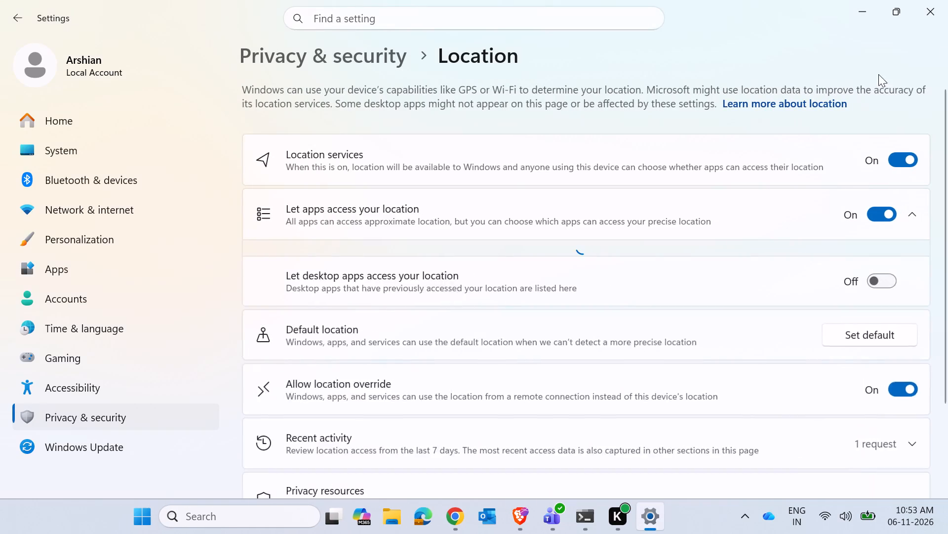
pyautogui.click(920, 162)
pyautogui.click(917, 161)
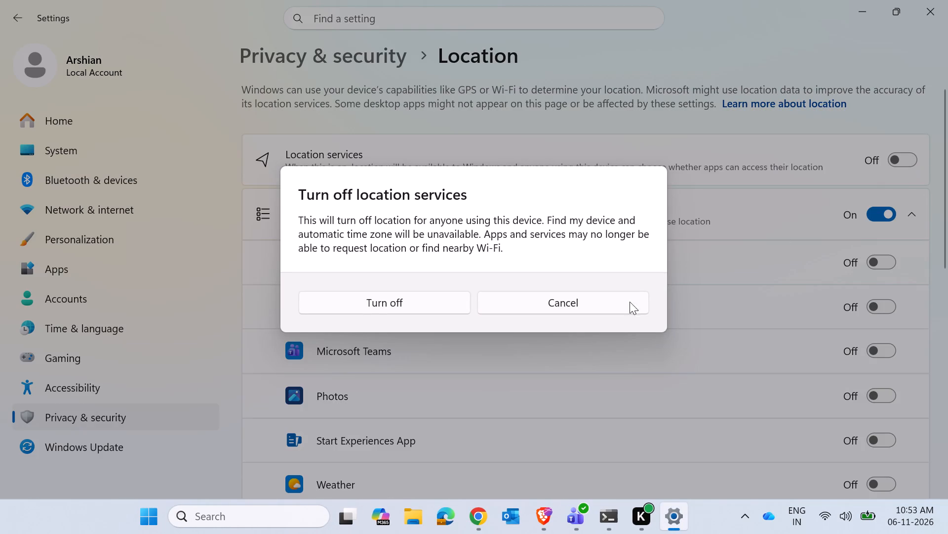
pyautogui.click(448, 295)
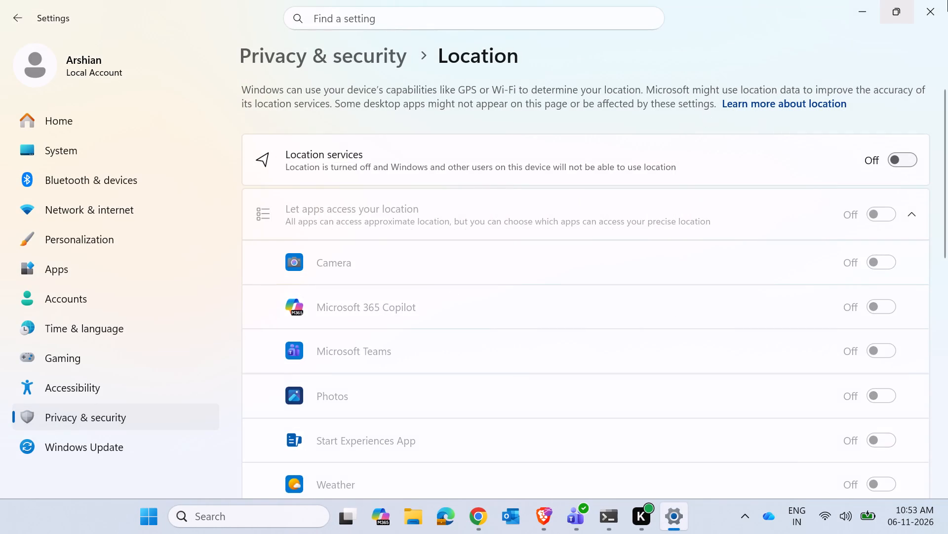
pyautogui.click(947, 0)
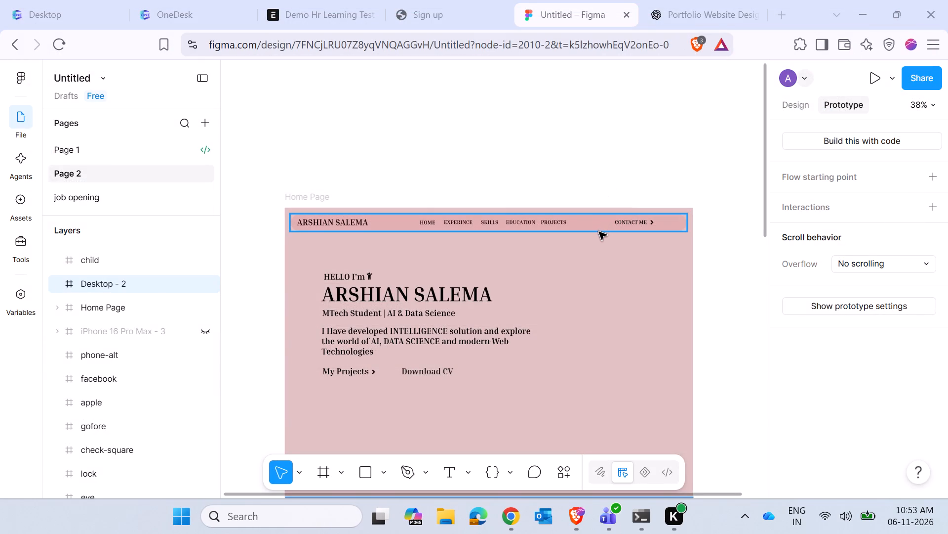
# Draw a nested frame about 168 × 58 near the upper left of the Desktop - 2 frame.
pyautogui.scroll(-10, 599, 234)
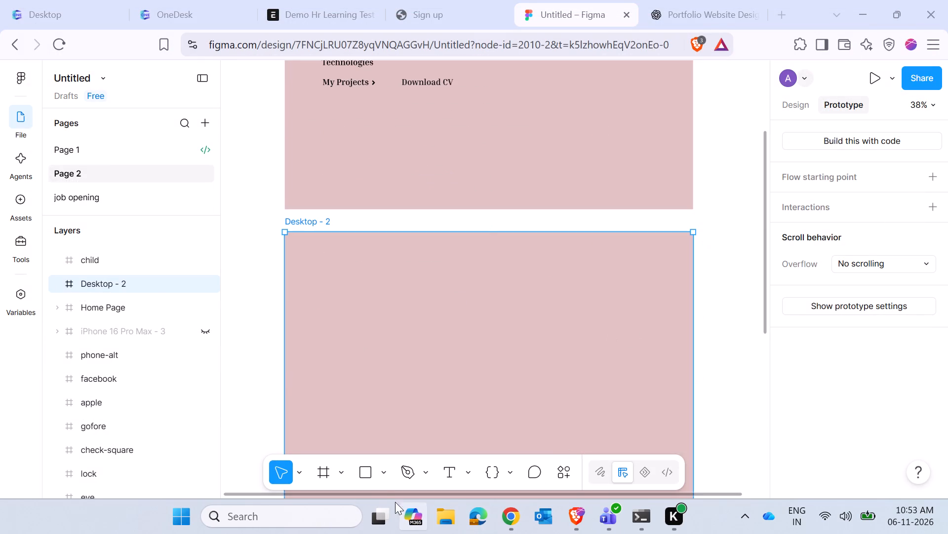
pyautogui.click(339, 469)
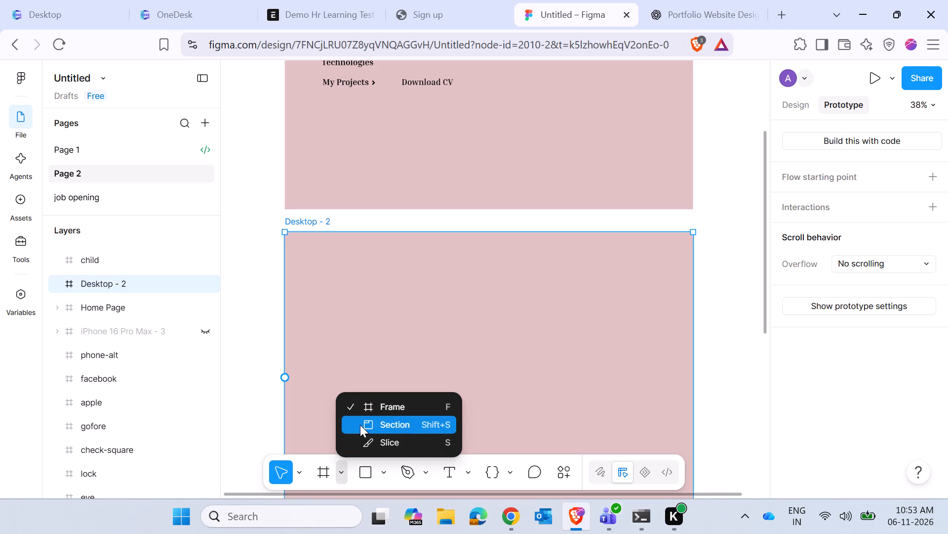
pyautogui.click(385, 406)
pyautogui.moveTo(325, 276); pyautogui.dragTo(365, 290)
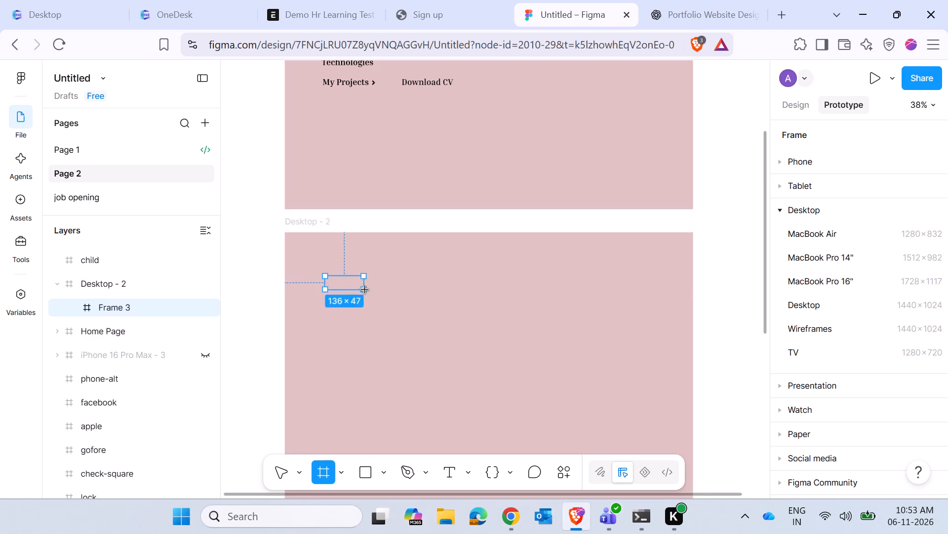
pyautogui.moveTo(365, 290); pyautogui.dragTo(372, 292)
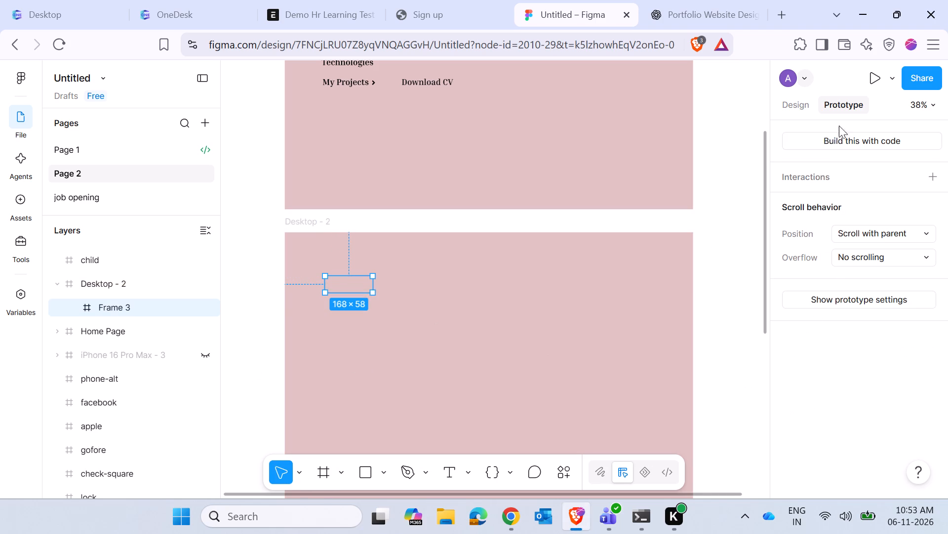
# Set the corner radius of the new nested frame in Desktop - 2 to 29.
pyautogui.click(800, 102)
pyautogui.scroll(-3, 814, 305)
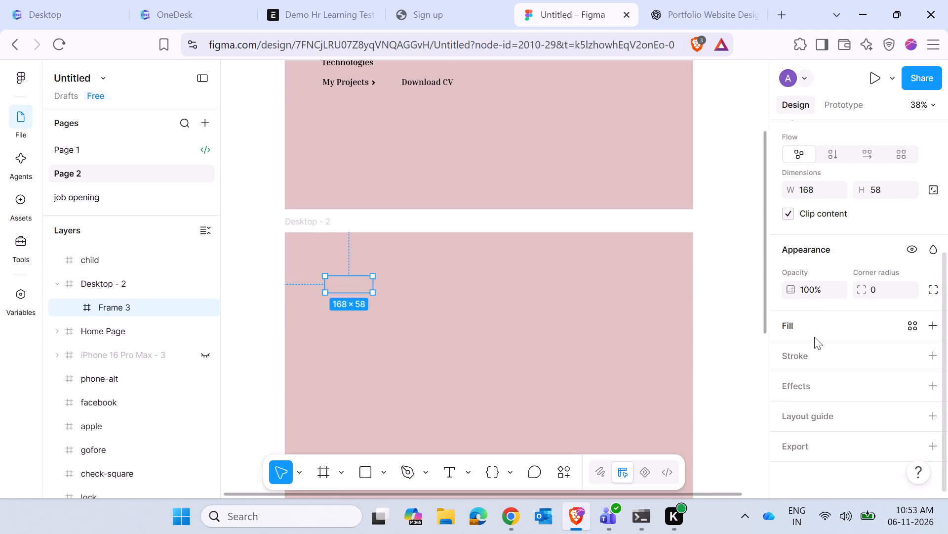
pyautogui.scroll(1, 814, 337)
pyautogui.click(871, 365)
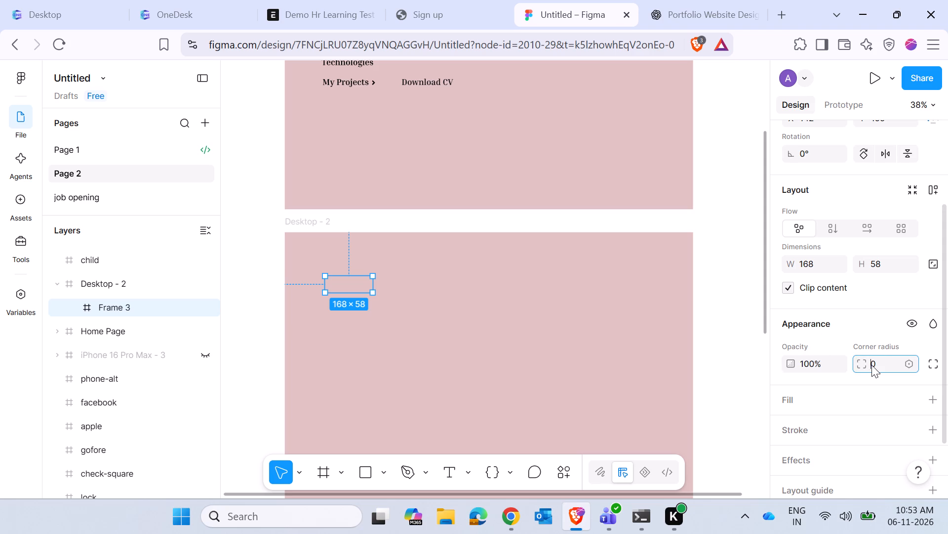
pyautogui.press('Up')
pyautogui.press('Up')
pyautogui.press('Up')
pyautogui.press('Up')
pyautogui.press('Up')
pyautogui.press('Up')
pyautogui.press('Up')
pyautogui.press('Up')
pyautogui.press('Up')
pyautogui.press('Up')
pyautogui.press('Up')
pyautogui.press('Up')
pyautogui.press('Up')
pyautogui.press('Up')
pyautogui.press('Up')
pyautogui.press('Up')
pyautogui.press('Up')
pyautogui.press('Up')
pyautogui.press('Up')
pyautogui.press('Up')
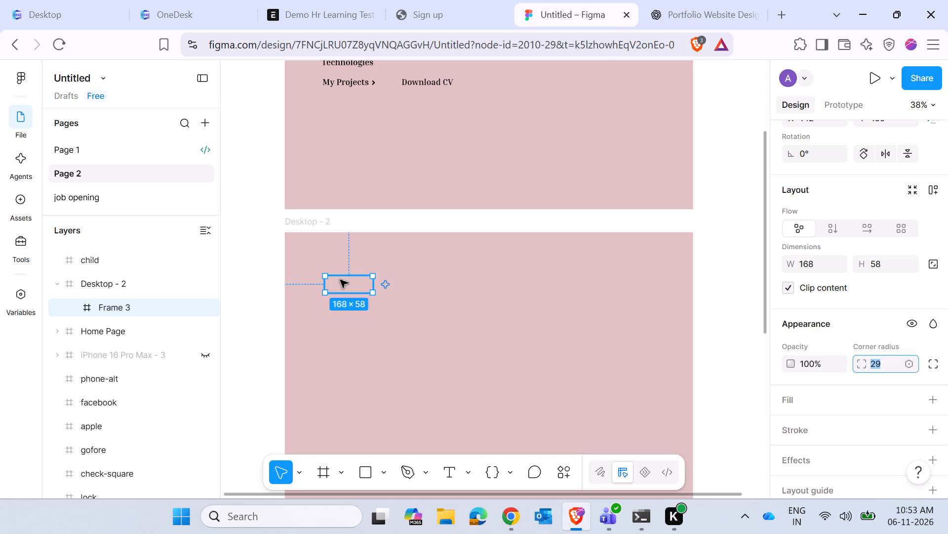
pyautogui.click(339, 280)
# Add a white FFFFFF fill at 100% to the rounded frame in Desktop - 2.
pyautogui.scroll(-1, 800, 351)
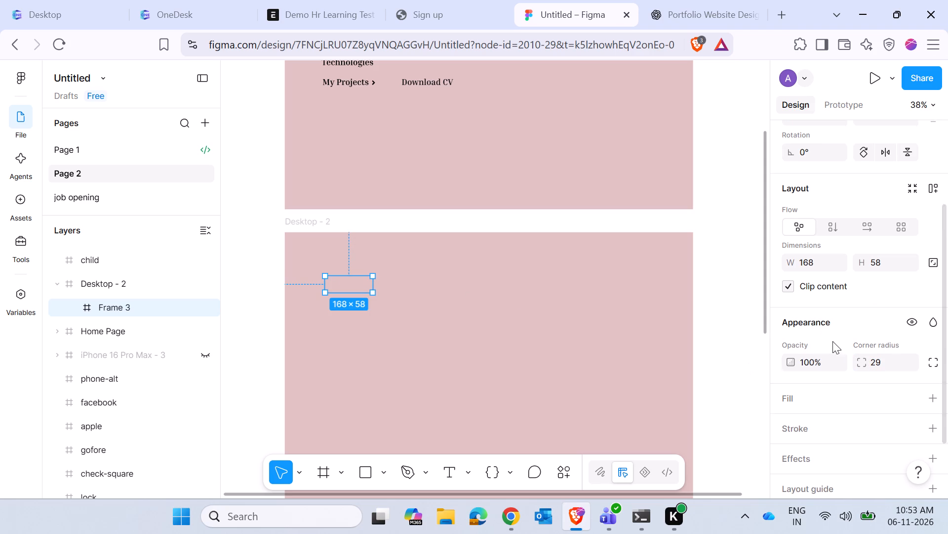
pyautogui.click(837, 319)
pyautogui.click(793, 356)
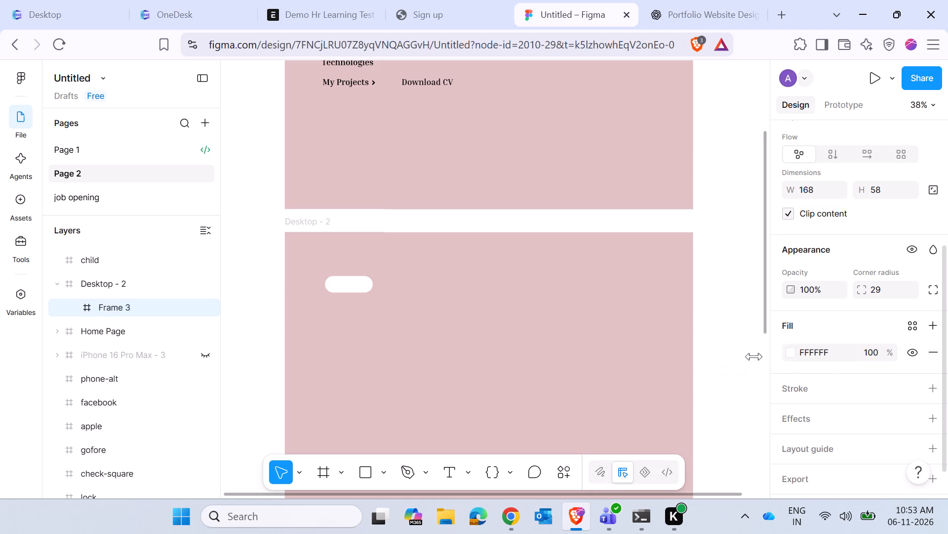
pyautogui.click(546, 334)
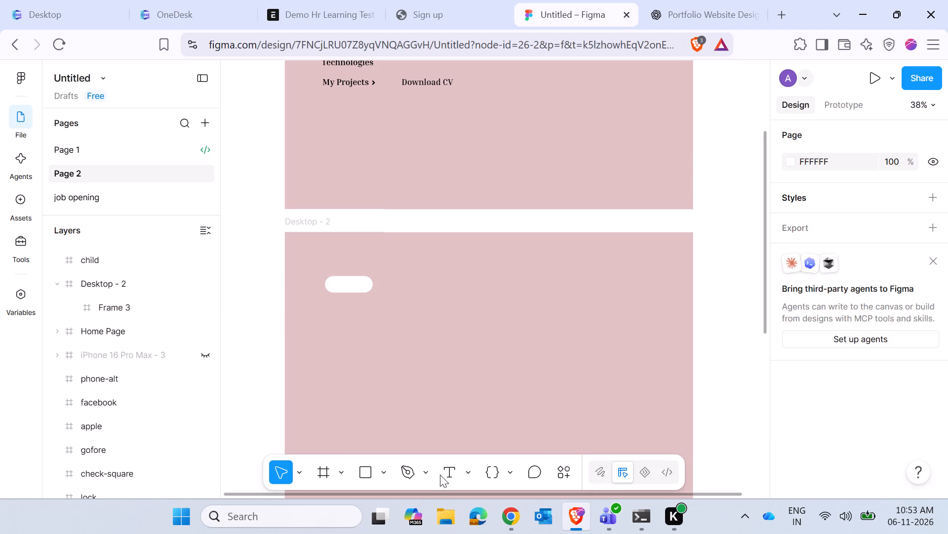
# Add the text "MY Experinece" inside the white rounded frame.
pyautogui.click(445, 479)
pyautogui.click(334, 283)
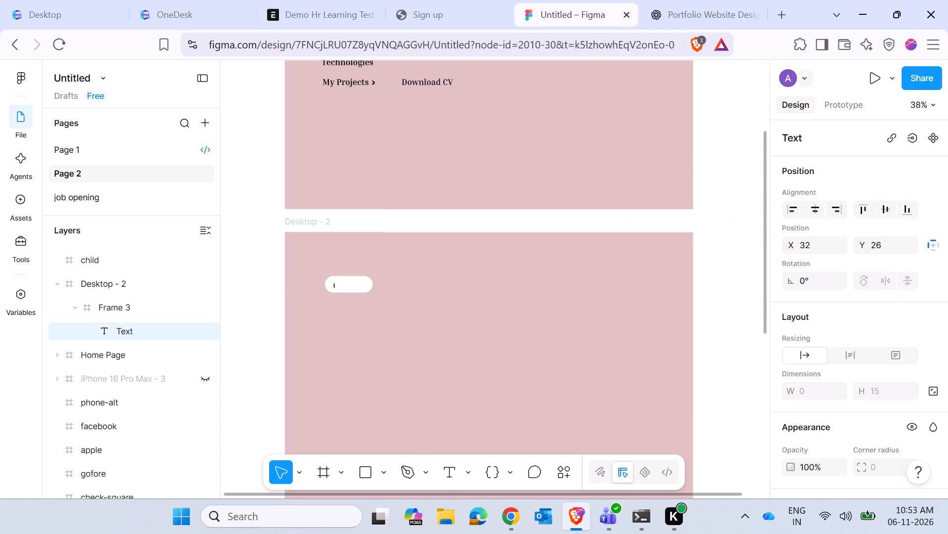
pyautogui.write('MY')
pyautogui.press('space')
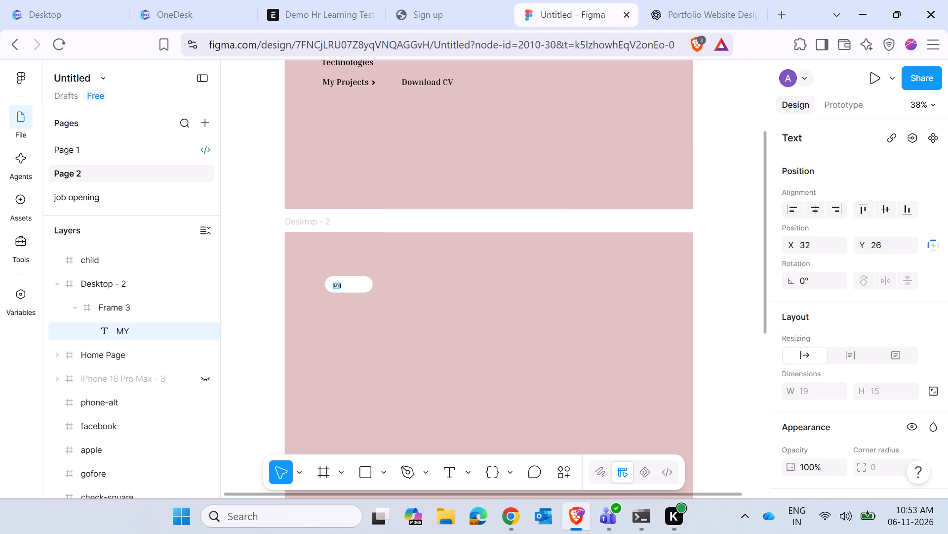
pyautogui.write('Experi')
pyautogui.write('nece')
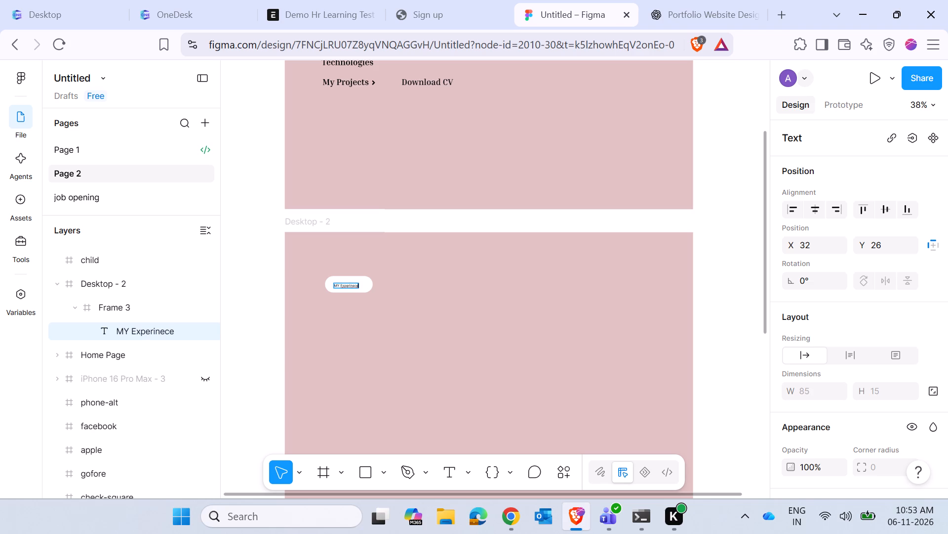
# Set the font size of the "MY Experinece" text to 23.
pyautogui.hotkey('ctrl', 'shift', 'Left')
pyautogui.hotkey('ctrl', 'shift', 'Left')
pyautogui.scroll(-3, 843, 355)
pyautogui.click(881, 334)
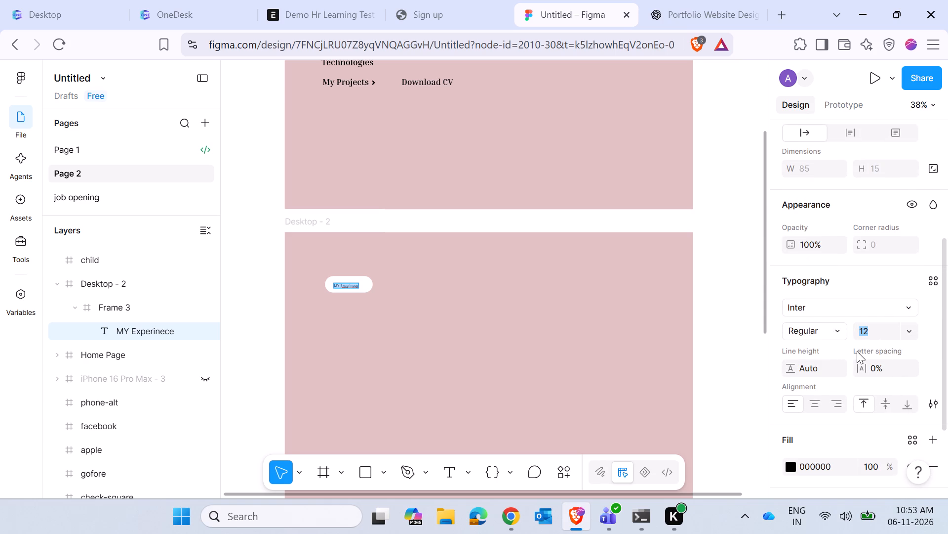
pyautogui.press('Up')
pyautogui.press('Up')
pyautogui.press('Up')
pyautogui.press('Up')
pyautogui.press('Up')
pyautogui.press('Up')
pyautogui.press('Up')
pyautogui.press('Up')
pyautogui.press('Up')
pyautogui.press('Up')
pyautogui.press('Up')
pyautogui.press('Up')
pyautogui.press('Up')
pyautogui.press('Up')
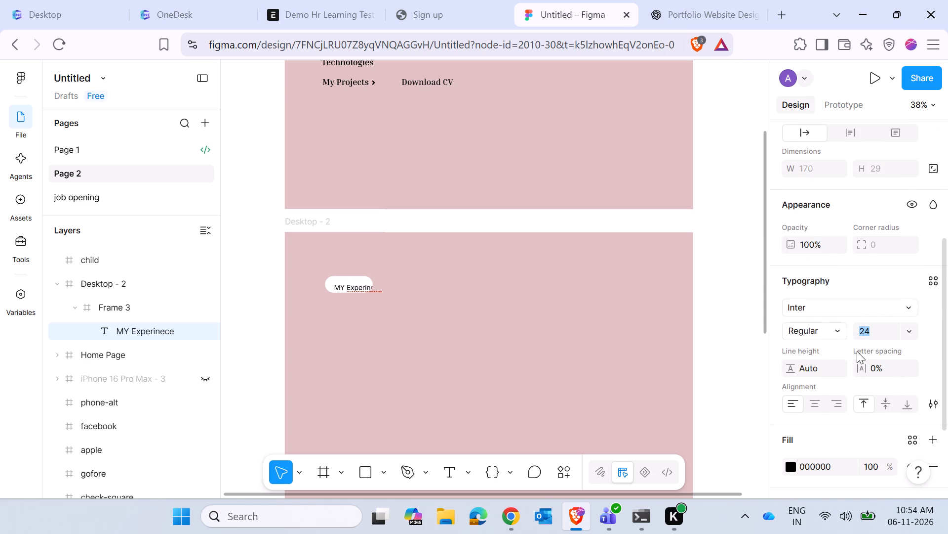
pyautogui.press('Down')
pyautogui.click(515, 323)
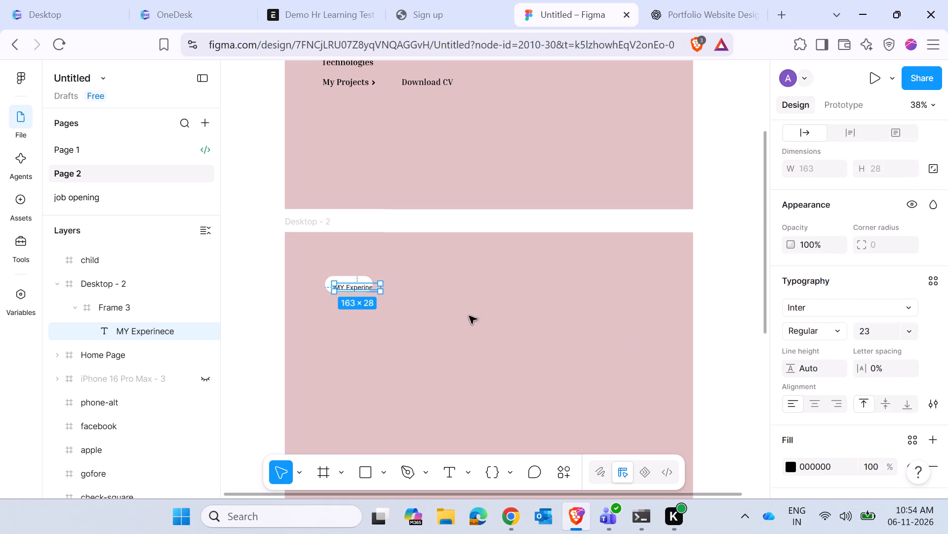
# Nudge the "MY Experinece" text left within the white rounded frame.
pyautogui.press('Left')
pyautogui.press('Left')
pyautogui.press('Left')
pyautogui.press('Left')
pyautogui.press('Left')
pyautogui.press('Left')
pyautogui.press('Left')
pyautogui.press('Left')
pyautogui.press('Left')
pyautogui.press('Left')
pyautogui.press('Left')
pyautogui.press('Left')
pyautogui.press('Left')
pyautogui.press('Left')
pyautogui.press('Left')
pyautogui.press('Left')
pyautogui.press('Left')
pyautogui.press('Left')
pyautogui.press('Left')
pyautogui.press('Left')
pyautogui.press('Left')
pyautogui.press('Left')
pyautogui.press('Left')
pyautogui.press('Left')
pyautogui.press('Left')
pyautogui.press('Left')
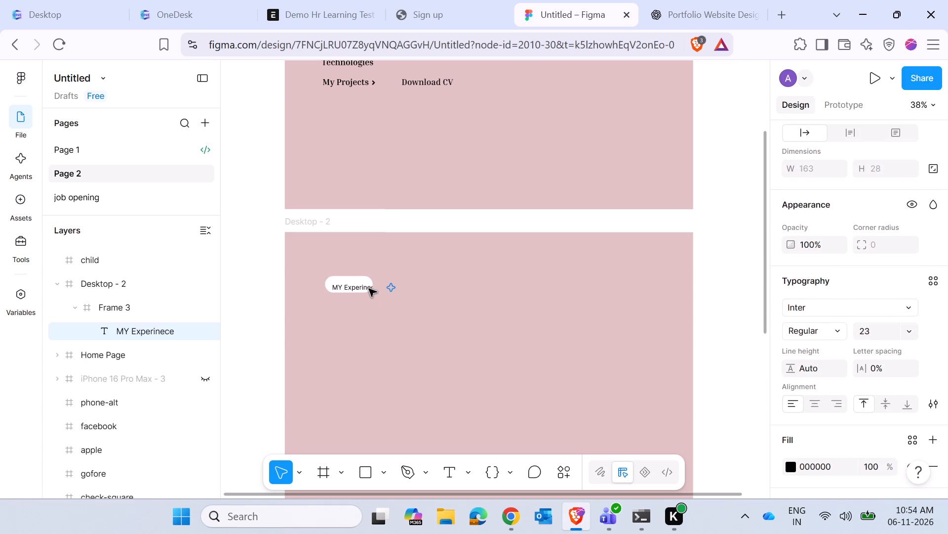
# Nudge the "MY Experinece" text up and slightly left to centre it in the white rounded frame.
pyautogui.press('Up')
pyautogui.press('Up')
pyautogui.press('Up')
pyautogui.press('Up')
pyautogui.press('Up')
pyautogui.press('Up')
pyautogui.press('Up')
pyautogui.press('Up')
pyautogui.press('Up')
pyautogui.press('Left')
pyautogui.press('Left')
pyautogui.press('Up')
pyautogui.press('Up')
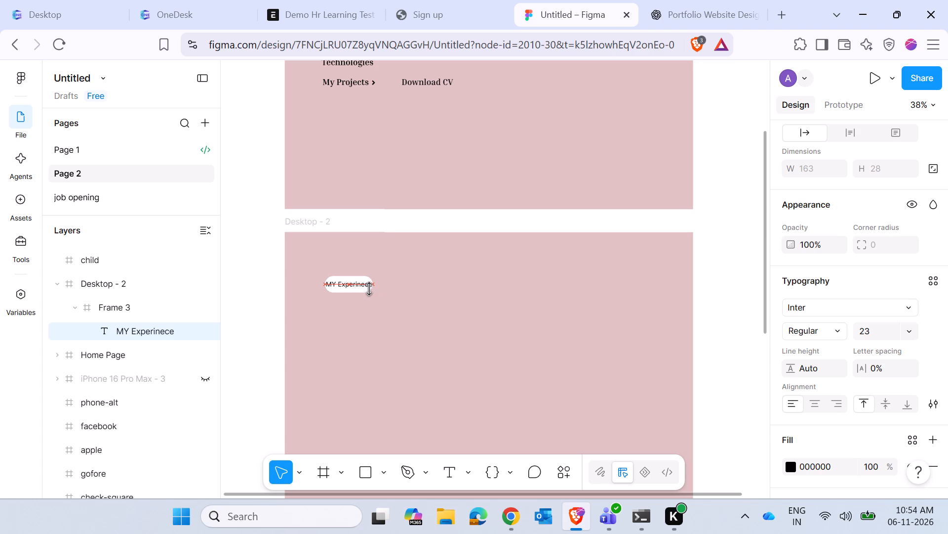
pyautogui.press('Up')
# Replace the "MY Experinece" text in the white rounded frame with "EXPERINEC".
pyautogui.click(360, 285)
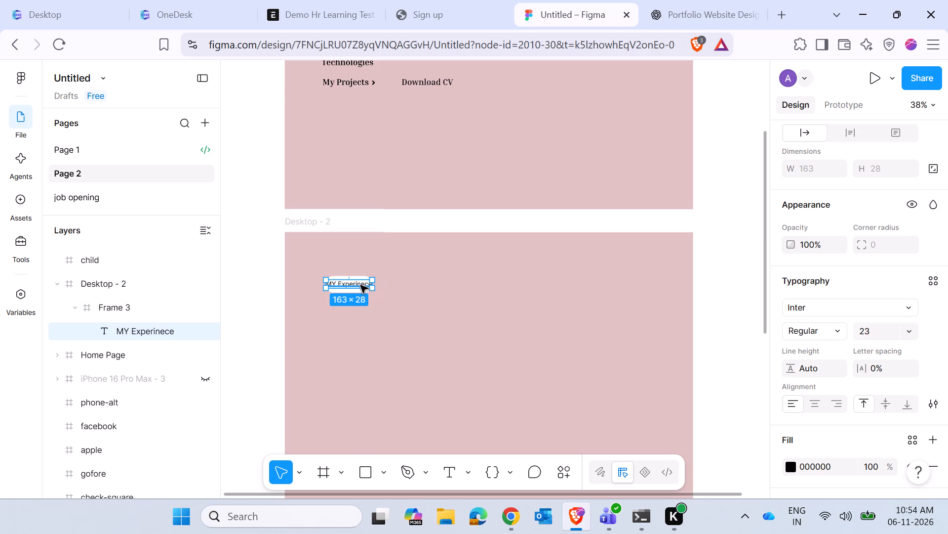
pyautogui.tripleClick(335, 283)
pyautogui.click(335, 283)
pyautogui.press('Right')
pyautogui.press('Left')
pyautogui.press('Left')
pyautogui.press('Left')
pyautogui.press('Left')
pyautogui.press('Left')
pyautogui.press('Left')
pyautogui.press('Left')
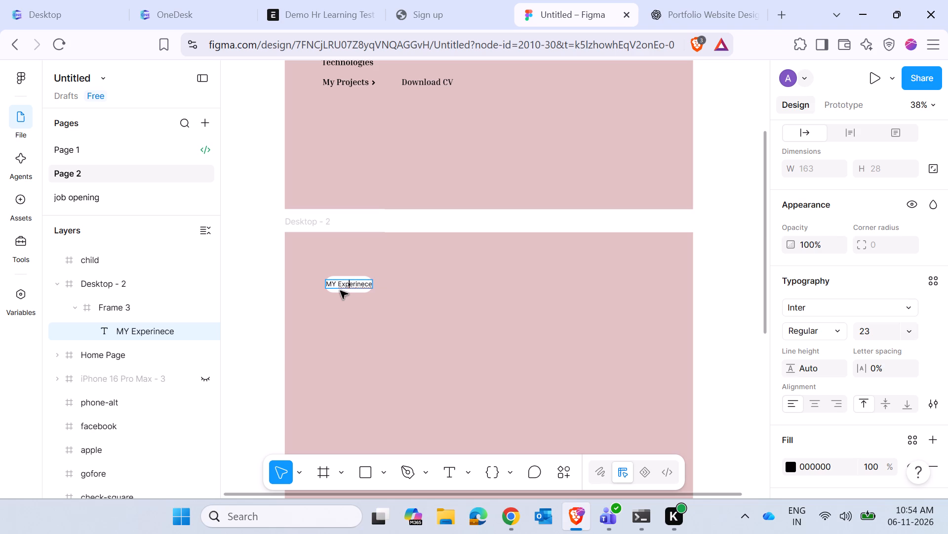
pyautogui.press('Left')
pyautogui.press('Left')
pyautogui.press('Left')
pyautogui.press('BackSpace')
pyautogui.press('BackSpace')
pyautogui.press('BackSpace')
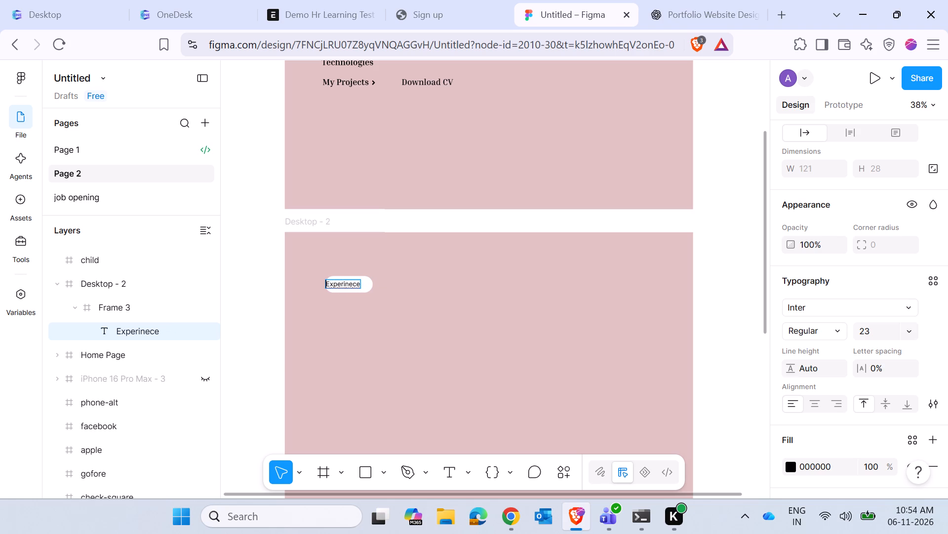
pyautogui.press('Right')
pyautogui.press('Right')
pyautogui.press('Right')
pyautogui.press('Right')
pyautogui.press('Right')
pyautogui.press('Right')
pyautogui.press('Right')
pyautogui.press('Right')
pyautogui.press('Right')
pyautogui.press('Right')
pyautogui.press('Right')
pyautogui.press('BackSpace')
pyautogui.press('BackSpace')
pyautogui.press('BackSpace')
pyautogui.press('BackSpace')
pyautogui.press('BackSpace')
pyautogui.press('BackSpace')
pyautogui.press('BackSpace')
pyautogui.press('BackSpace')
pyautogui.press('BackSpace')
pyautogui.press('BackSpace')
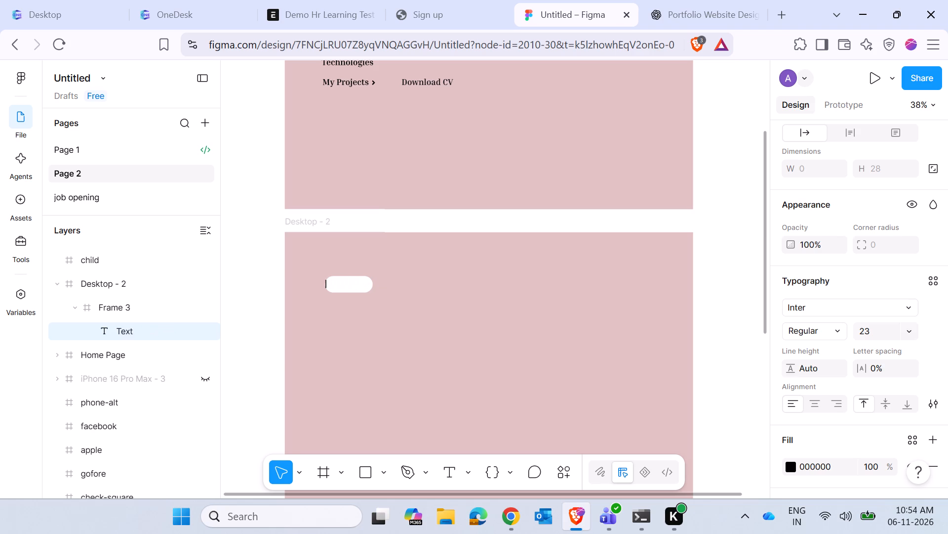
pyautogui.write('EXPERINEC')
pyautogui.scroll(6, 344, 287)
pyautogui.scroll(-5, 345, 286)
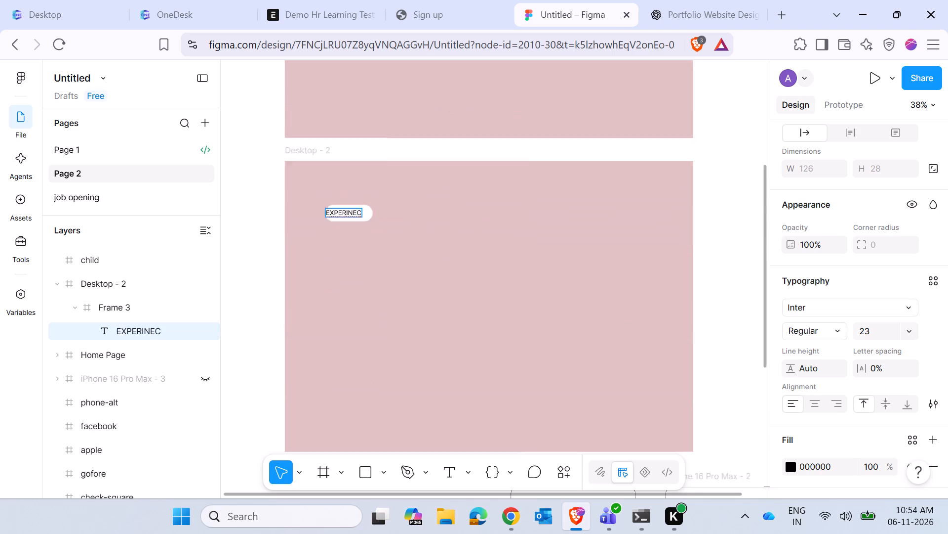
pyautogui.scroll(-1, 345, 286)
pyautogui.scroll(3, 345, 286)
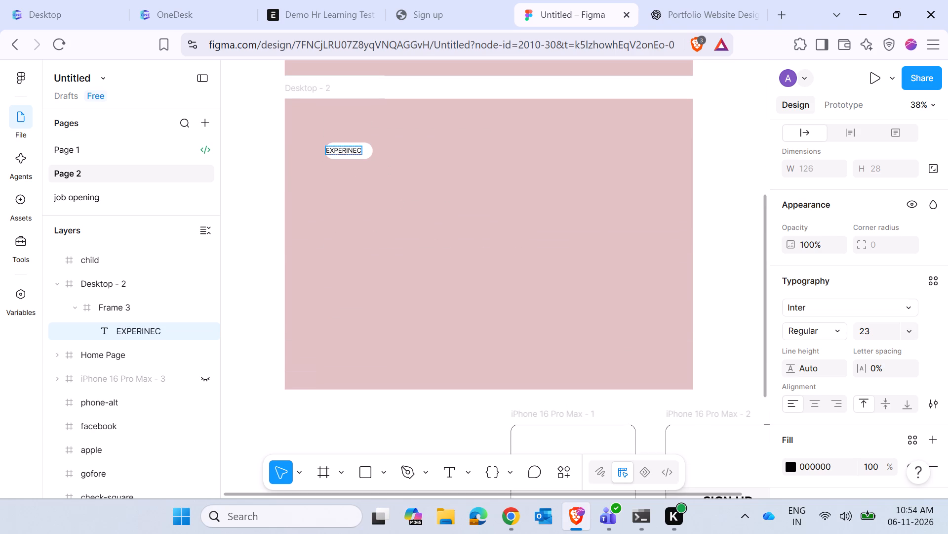
# Correct the ending of the label text in the rounded frame so it reads "EXPERINCE".
pyautogui.press('BackSpace')
pyautogui.press('BackSpace')
pyautogui.write('ce')
pyautogui.press('BackSpace')
pyautogui.press('BackSpace')
pyautogui.write('Ce')
pyautogui.press('BackSpace')
pyautogui.hotkey('shift', 'e')
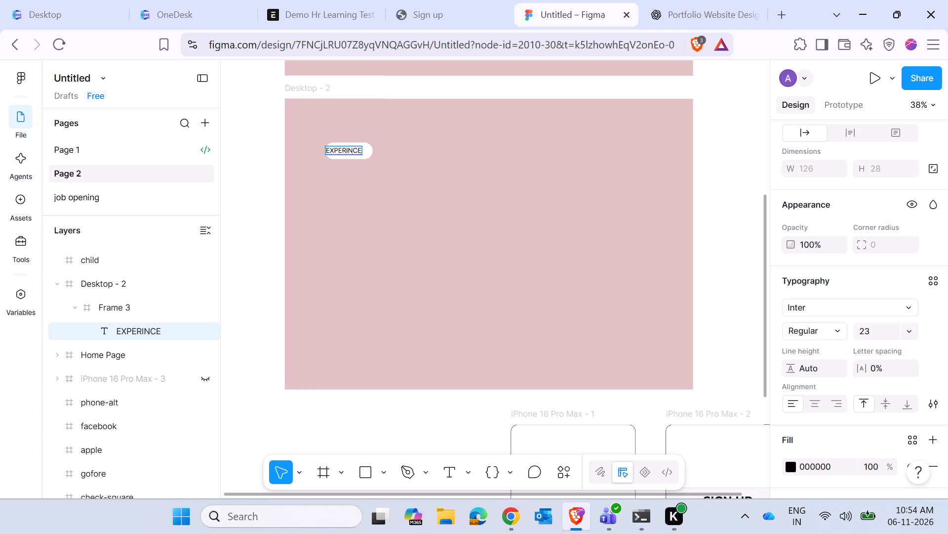
# Nudge the "EXPERINCE" text right and slightly down to centre it in the white rounded frame.
pyautogui.scroll(10, 371, 270)
pyautogui.scroll(4, 406, 230)
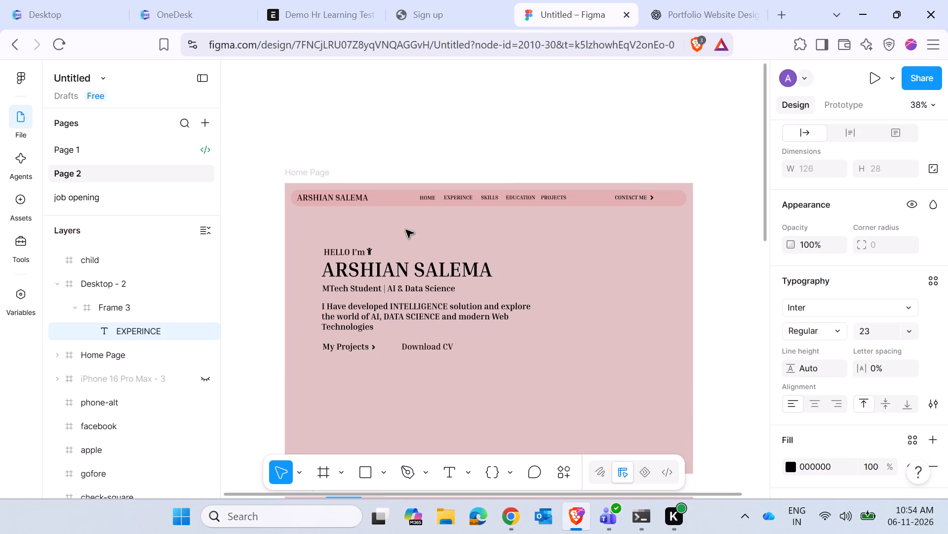
pyautogui.scroll(-7, 406, 230)
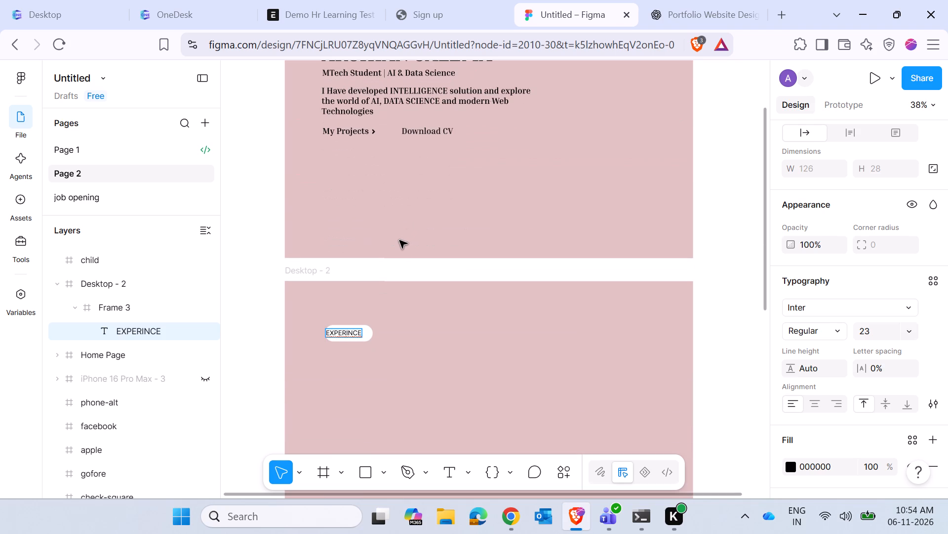
pyautogui.click(382, 369)
pyautogui.press('Right')
pyautogui.press('Right')
pyautogui.press('Right')
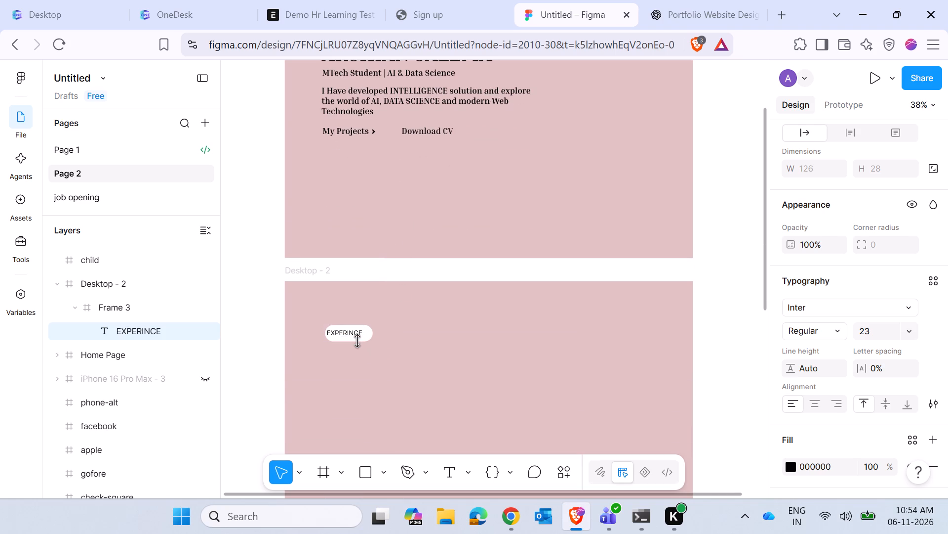
pyautogui.press('Right')
pyautogui.press('Right')
pyautogui.press('Right')
pyautogui.press('Right')
pyautogui.press('Right')
pyautogui.press('Right')
pyautogui.press('Right')
pyautogui.press('Right')
pyautogui.press('Down')
pyautogui.press('Down')
pyautogui.press('Down')
pyautogui.press('Right')
pyautogui.press('Right')
pyautogui.press('Right')
pyautogui.press('Right')
pyautogui.press('Right')
pyautogui.press('Right')
pyautogui.press('Right')
pyautogui.press('Right')
pyautogui.press('Up')
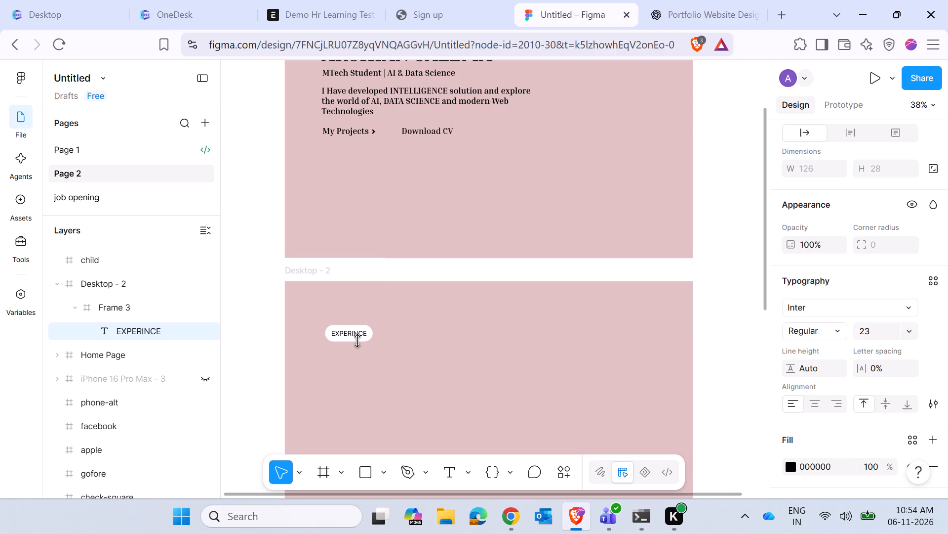
pyautogui.press('Up')
pyautogui.press('Left')
pyautogui.press('Left')
pyautogui.press('Left')
pyautogui.press('Right')
pyautogui.press('Right')
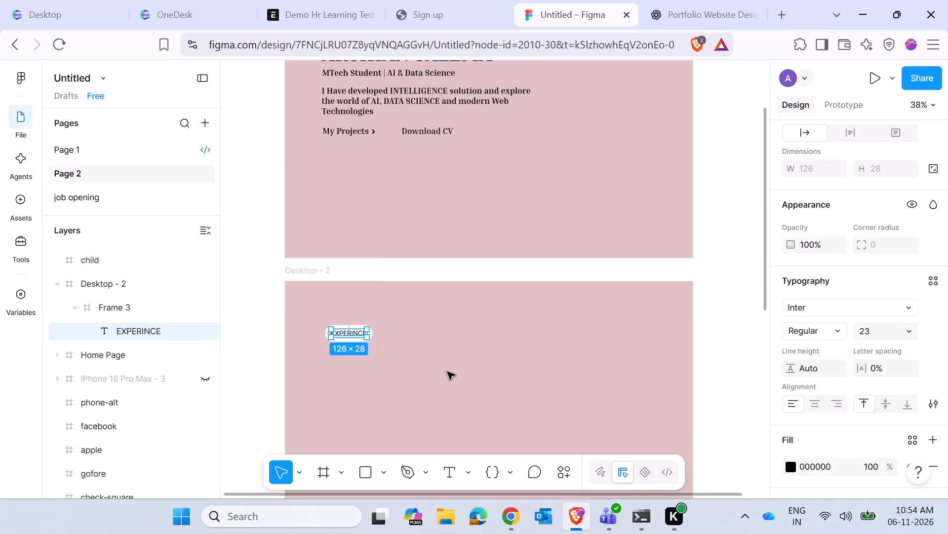
pyautogui.click(447, 372)
# Draw a vertical line about 655 long in Desktop - 2, to the right of the "EXPERINCE" label, at about X 639, Y 166.
pyautogui.scroll(-1, 461, 346)
pyautogui.scroll(3, 461, 346)
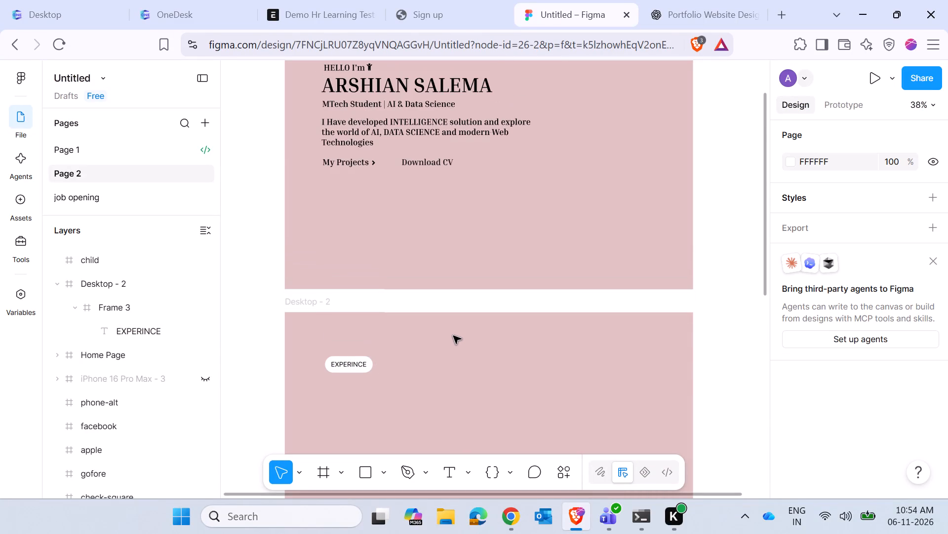
pyautogui.scroll(-3, 447, 337)
pyautogui.click(431, 475)
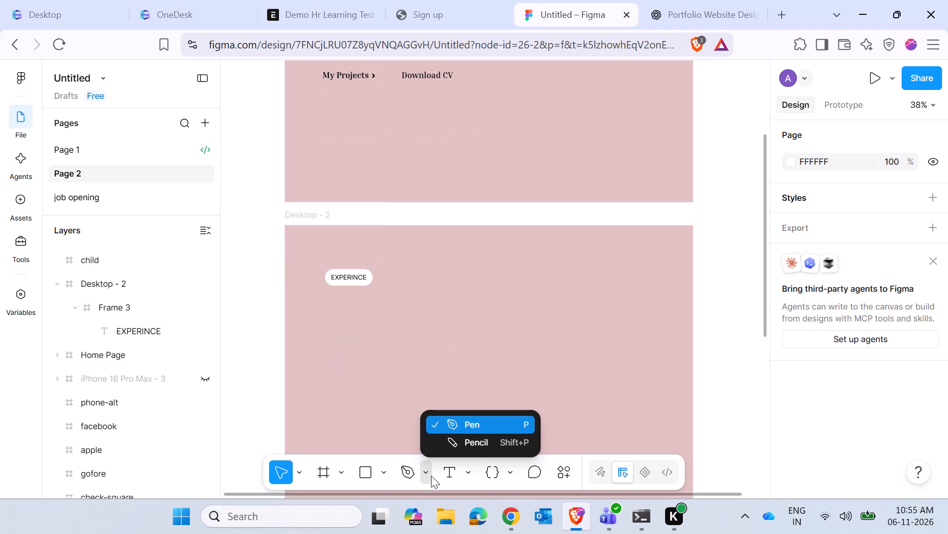
pyautogui.click(386, 471)
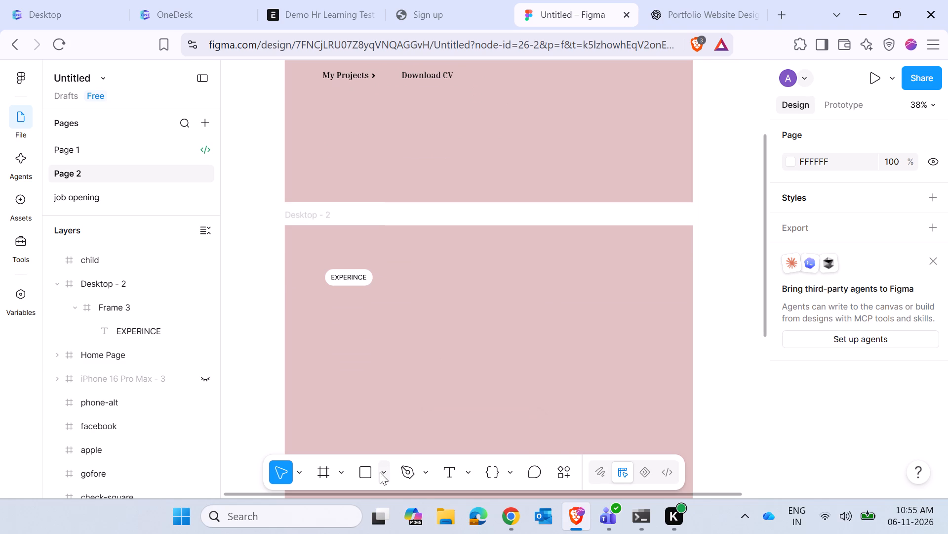
pyautogui.click(379, 474)
pyautogui.click(453, 359)
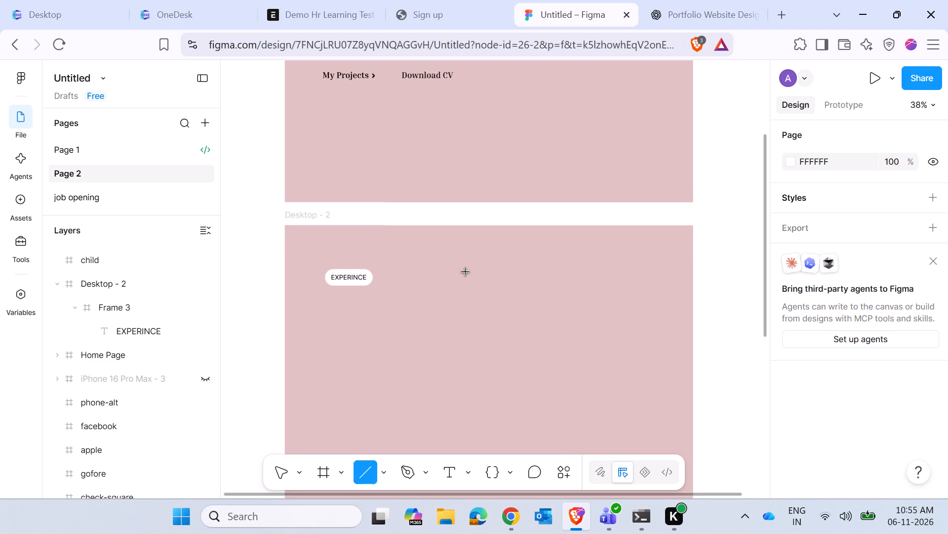
pyautogui.moveTo(466, 272); pyautogui.dragTo(463, 403)
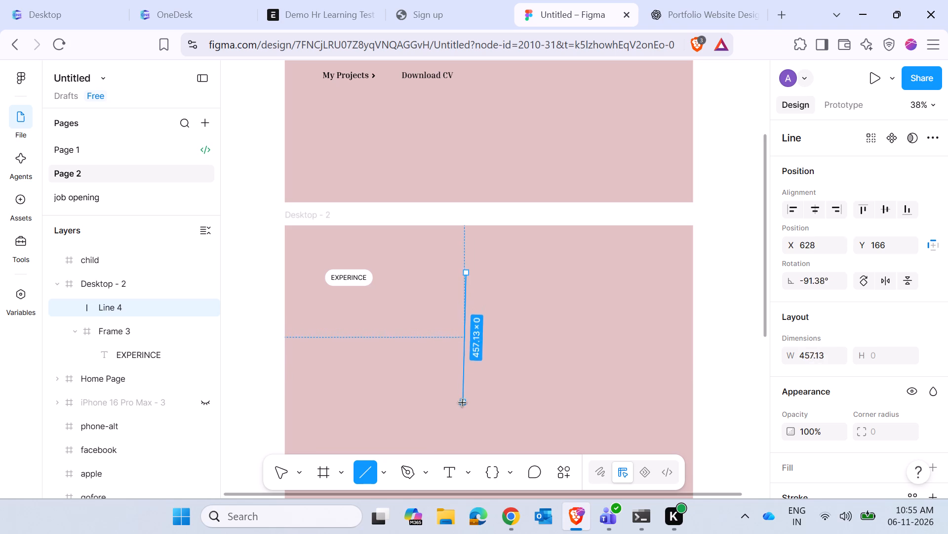
pyautogui.moveTo(463, 403); pyautogui.dragTo(466, 443)
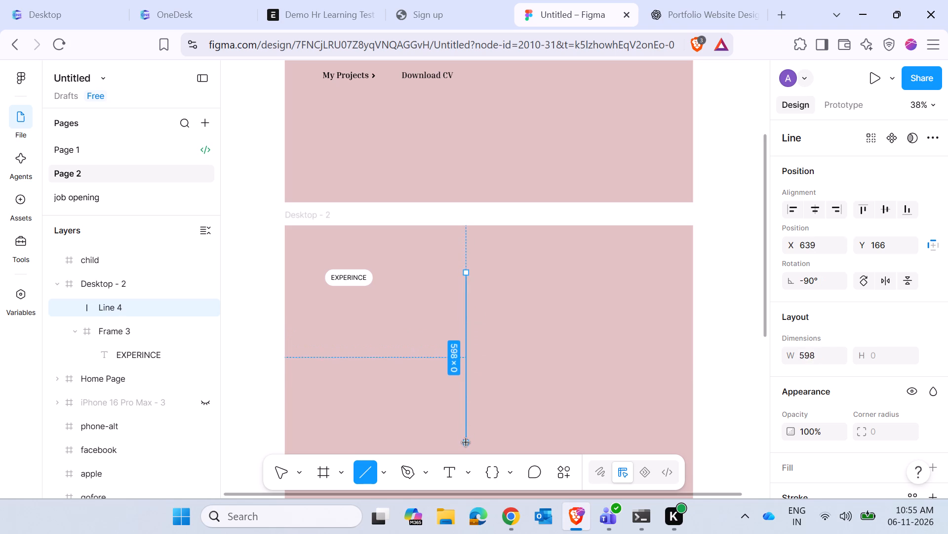
pyautogui.moveTo(466, 443); pyautogui.dragTo(466, 458)
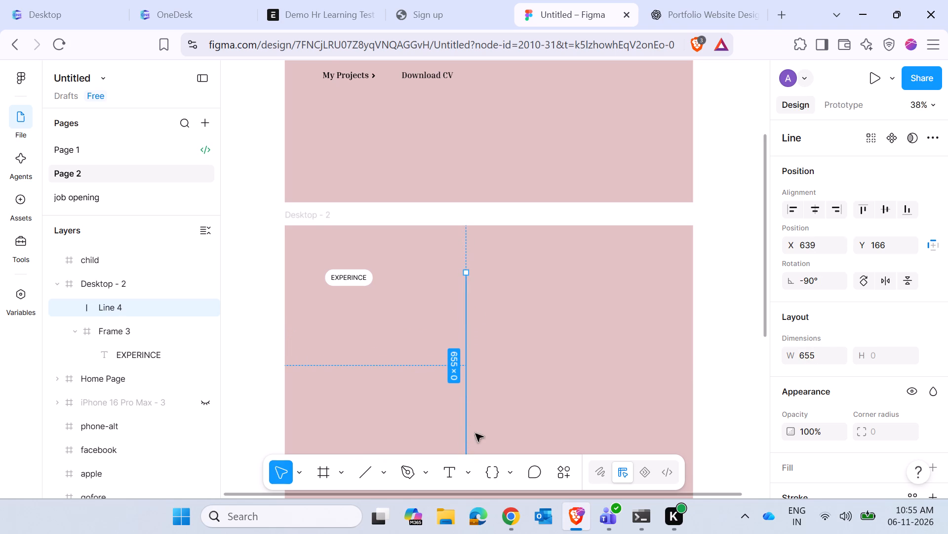
pyautogui.scroll(-2, 523, 384)
pyautogui.click(526, 374)
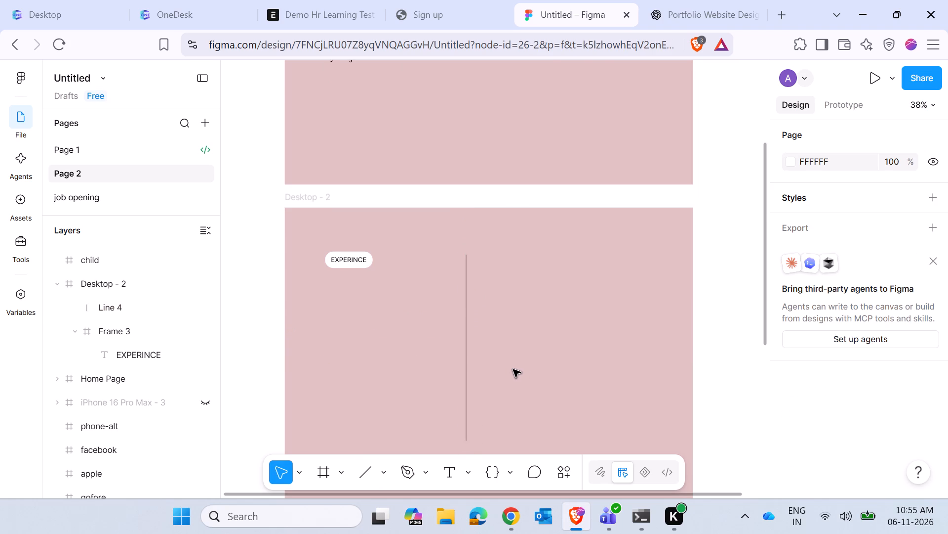
# Change the vertical line's stroke colour to white FFFFFF.
pyautogui.click(466, 304)
pyautogui.scroll(-3, 854, 355)
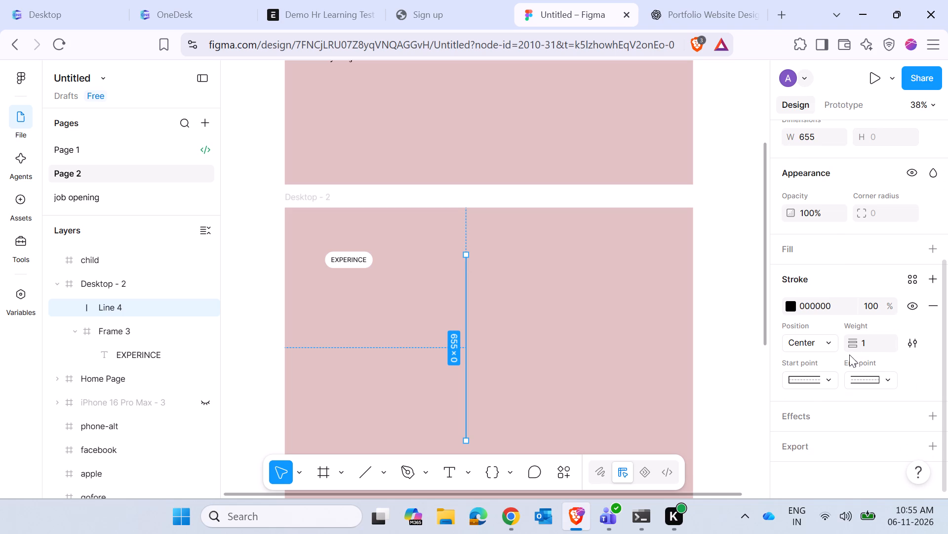
pyautogui.click(791, 310)
pyautogui.moveTo(720, 319); pyautogui.dragTo(619, 231)
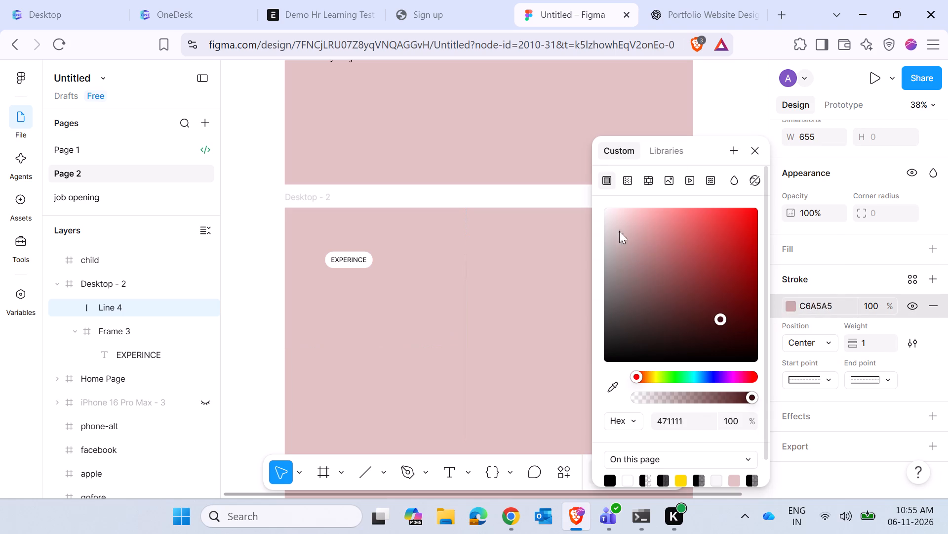
pyautogui.moveTo(619, 231); pyautogui.dragTo(600, 199)
pyautogui.click(520, 276)
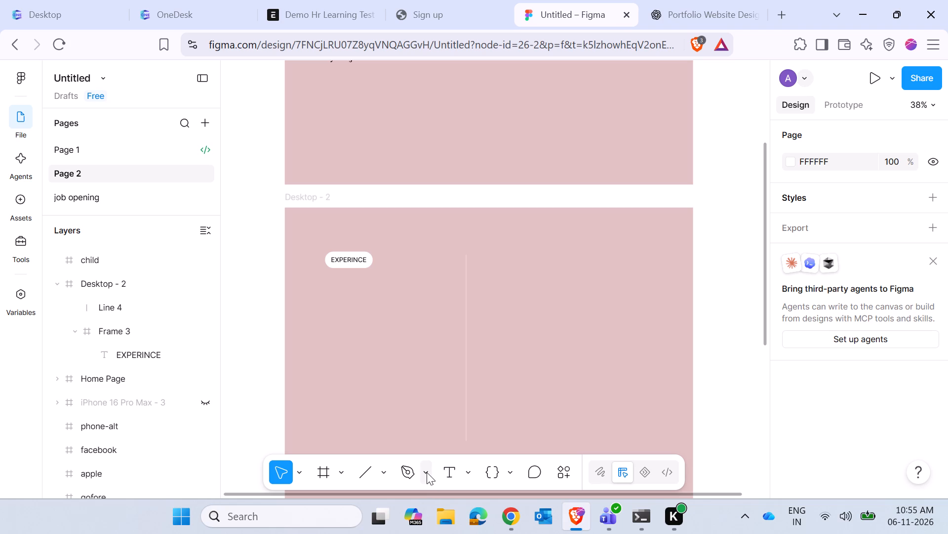
# Set the stroke weight of the white vertical line to 9.
pyautogui.click(468, 388)
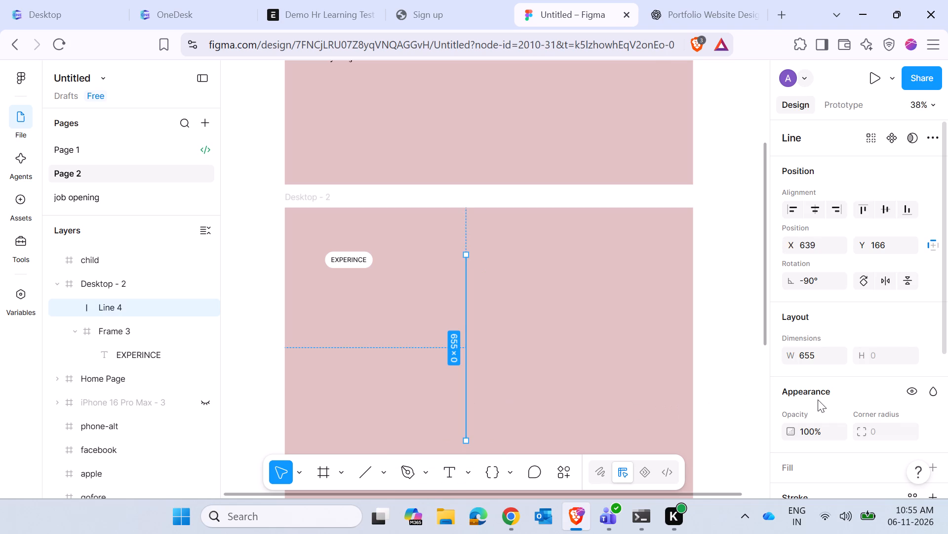
pyautogui.scroll(-2, 820, 362)
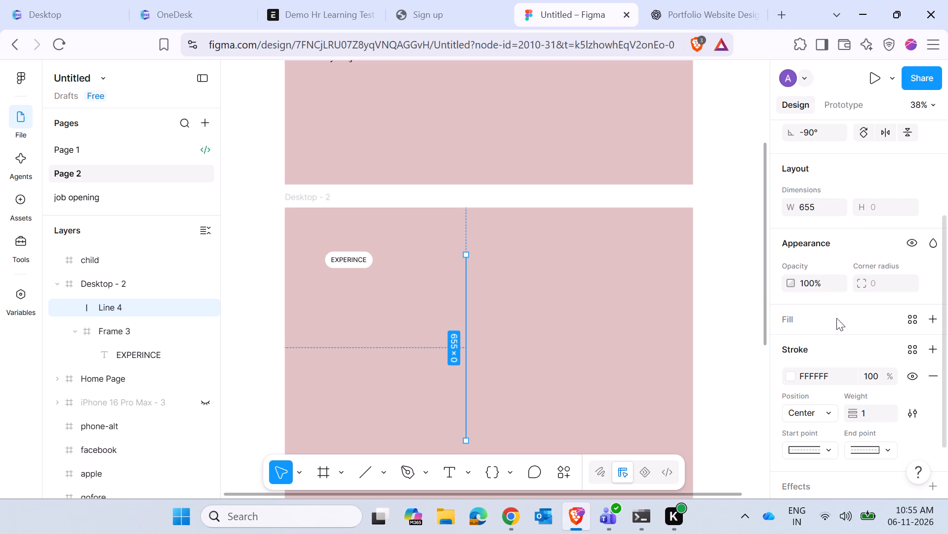
pyautogui.click(884, 203)
pyautogui.scroll(-1, 815, 351)
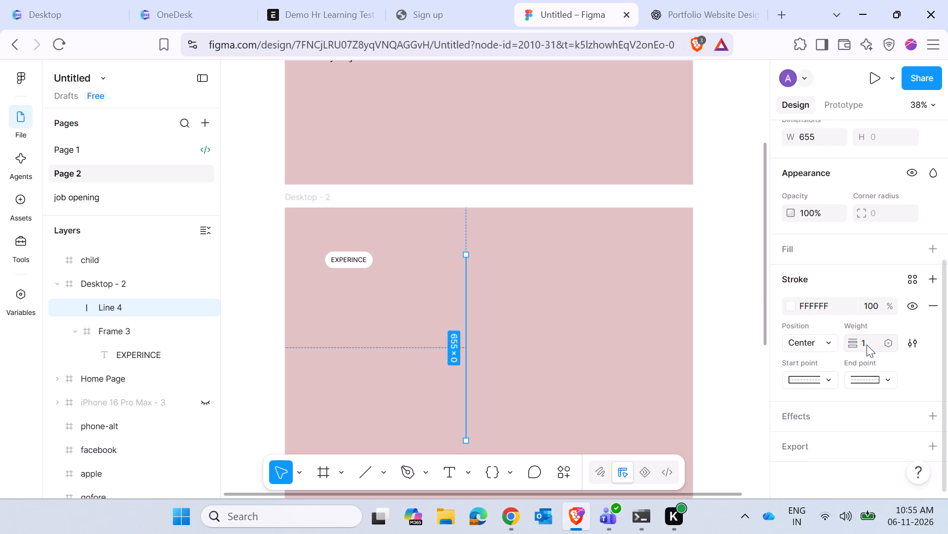
pyautogui.click(867, 344)
pyautogui.press('Up')
pyautogui.press('Up')
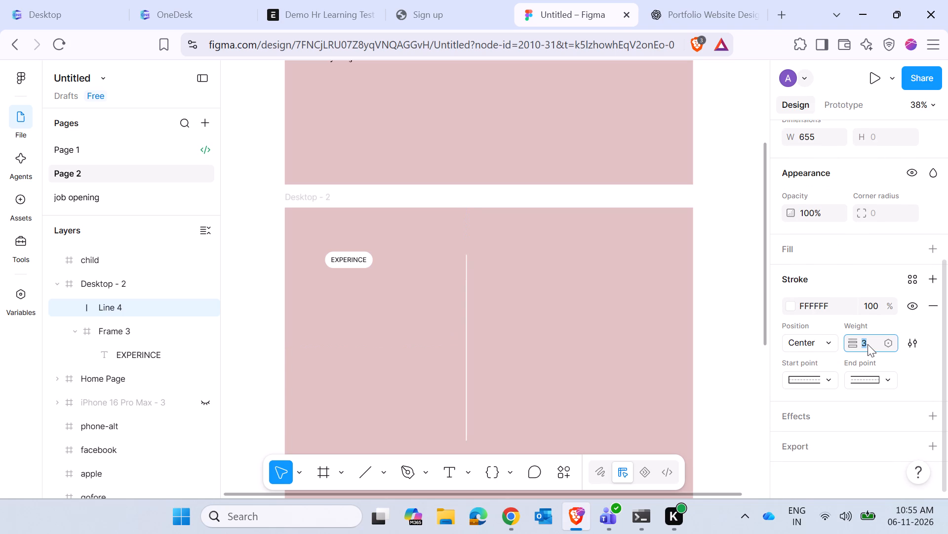
pyautogui.press('Up')
pyautogui.press('Up')
pyautogui.press('Up')
pyautogui.press('Up')
pyautogui.press('Up')
pyautogui.press('Up')
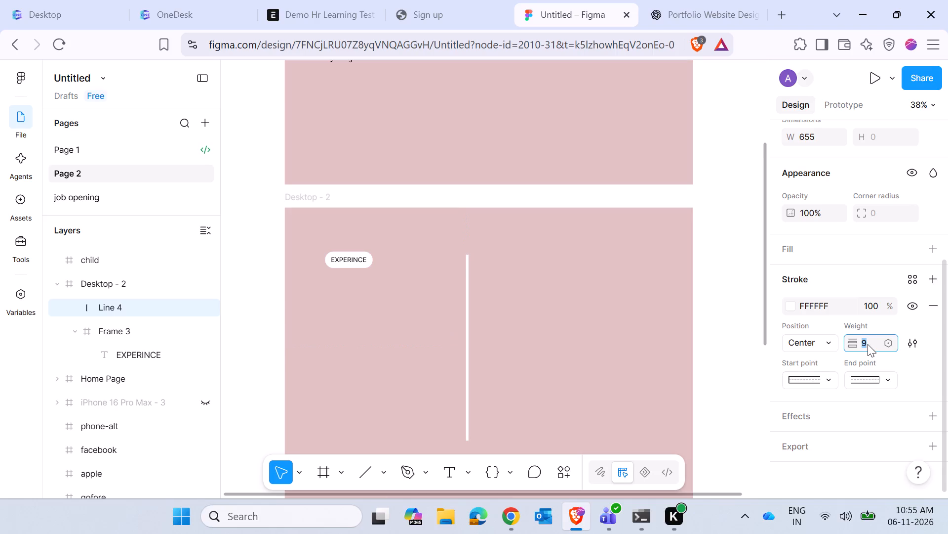
pyautogui.click(727, 352)
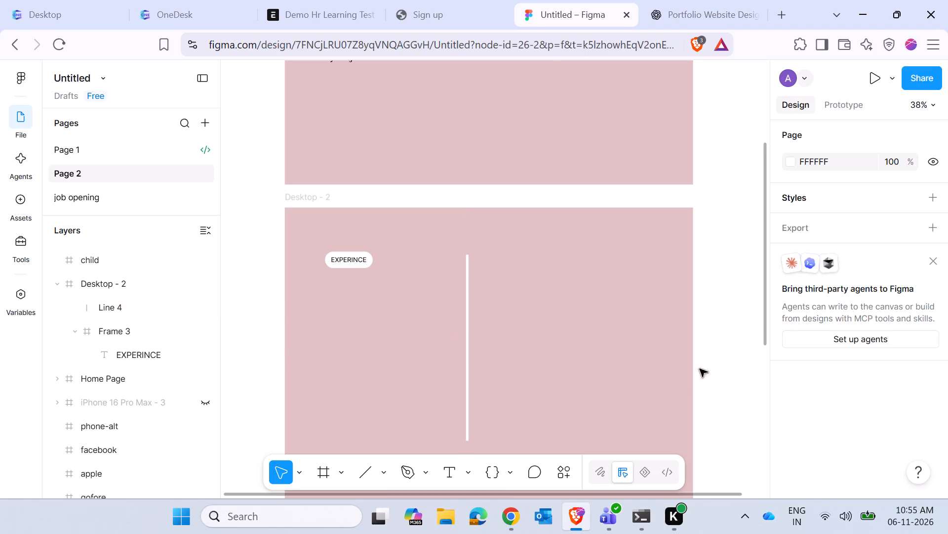
# Switch to the OneDesk ticket list in the browser and reload it with the cache cleared.
pyautogui.click(308, 0)
pyautogui.click(232, 0)
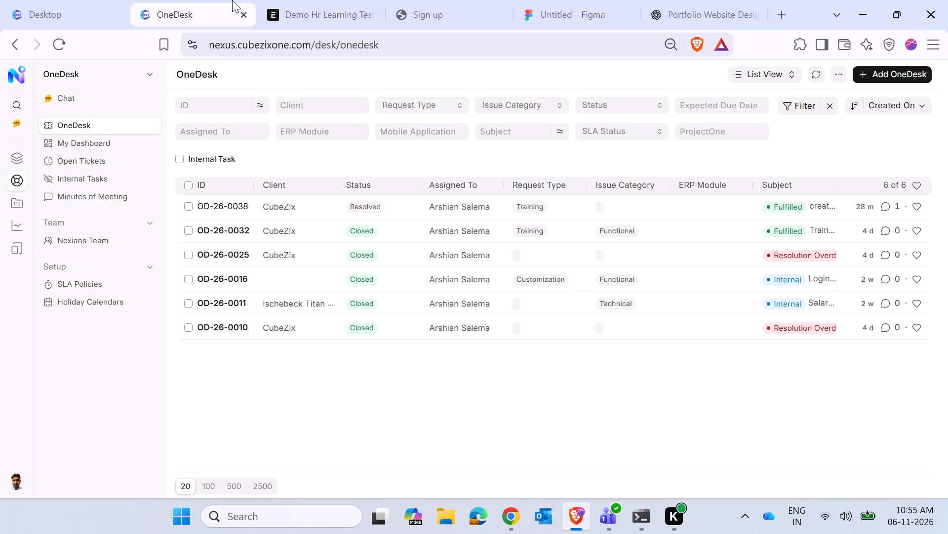
pyautogui.hotkey('ctrl', 'shift', 'r')
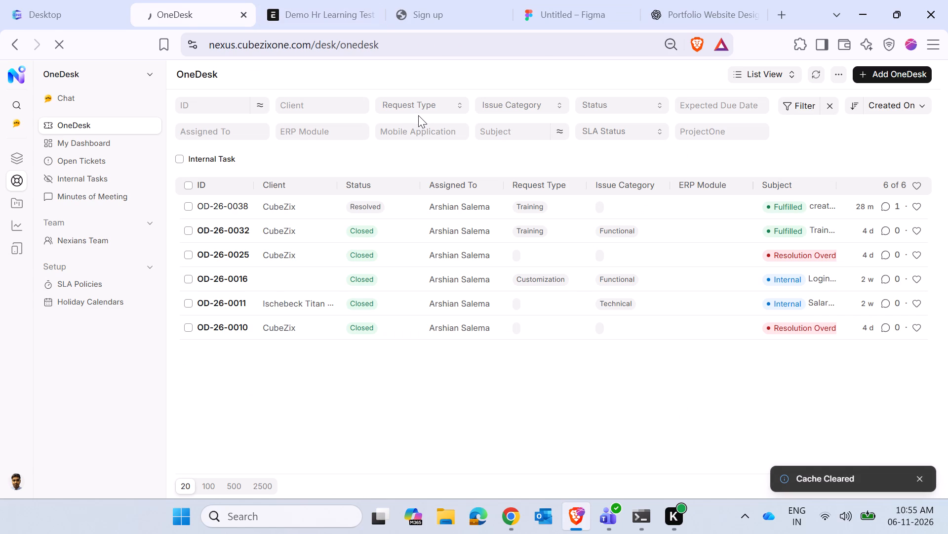
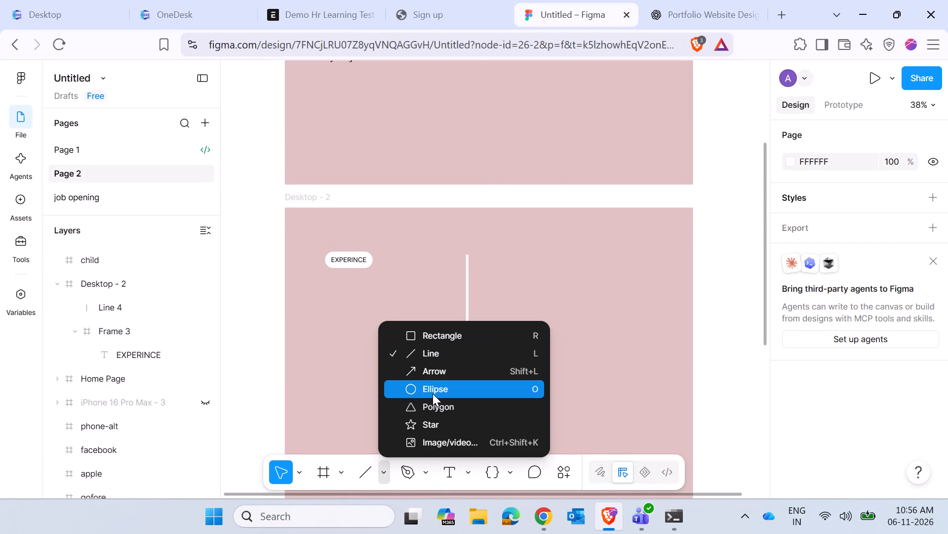
# Draw a small ellipse about 31 × 26 at the top end of the white vertical line, at about X 631, Y 158.
pyautogui.click(433, 394)
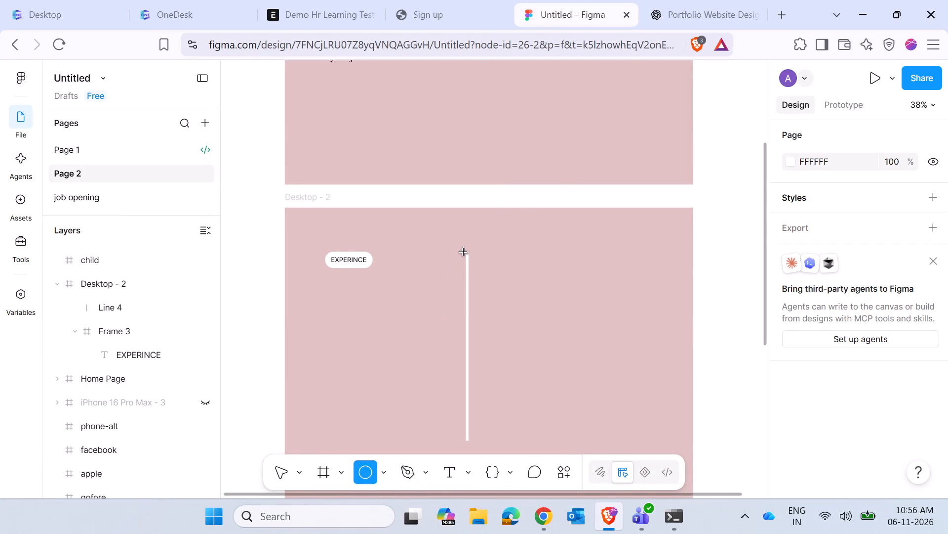
pyautogui.moveTo(464, 252); pyautogui.dragTo(473, 260)
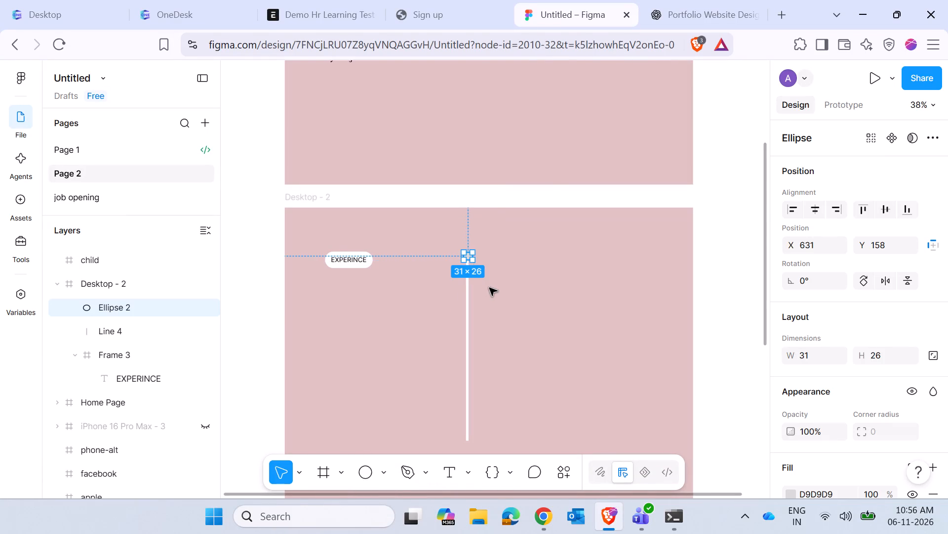
pyautogui.click(489, 288)
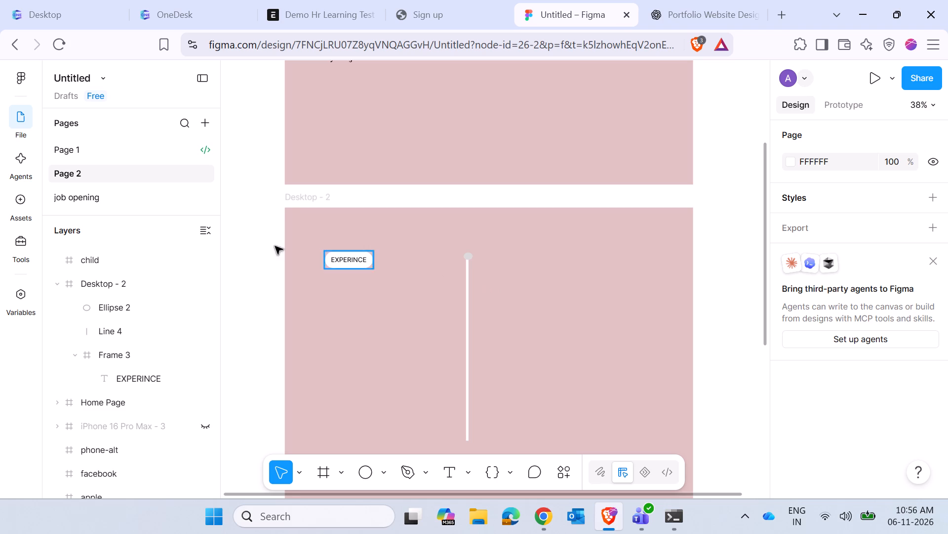
# Nudge the small ellipse to X 628, Y 164 so it sits over the top of the vertical line.
pyautogui.click(151, 309)
pyautogui.press('Left')
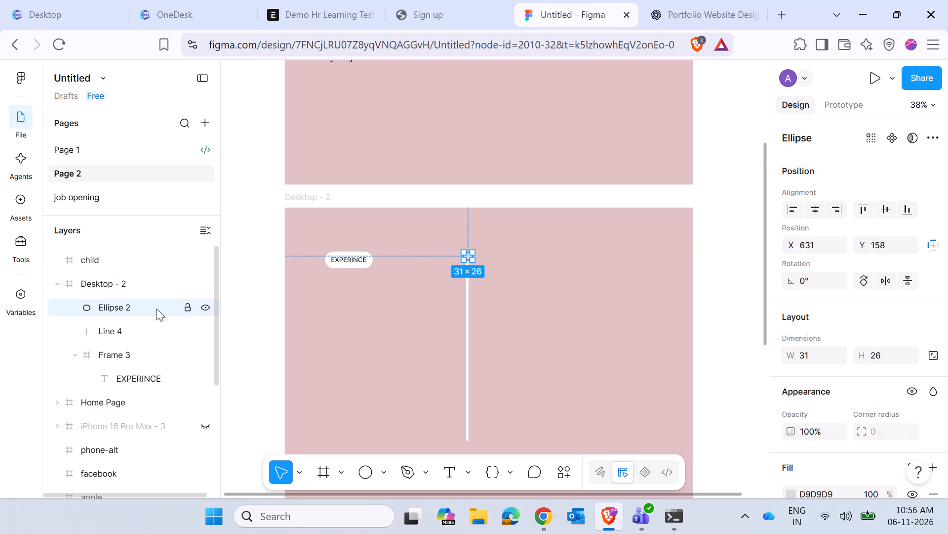
pyautogui.press('Left')
pyautogui.press('Down')
pyautogui.press('Left')
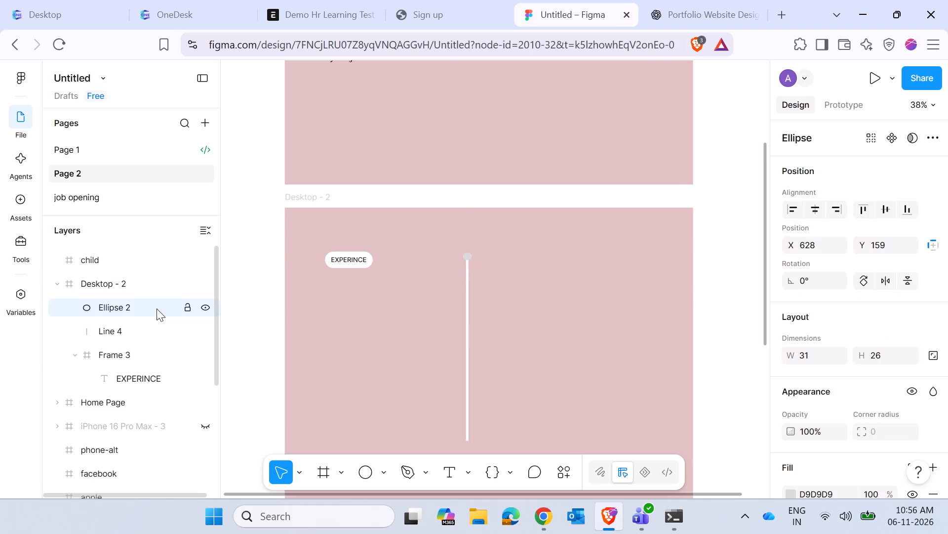
pyautogui.press('Down')
pyautogui.press('Down')
pyautogui.press('Down')
pyautogui.press('Down')
pyautogui.press('Down')
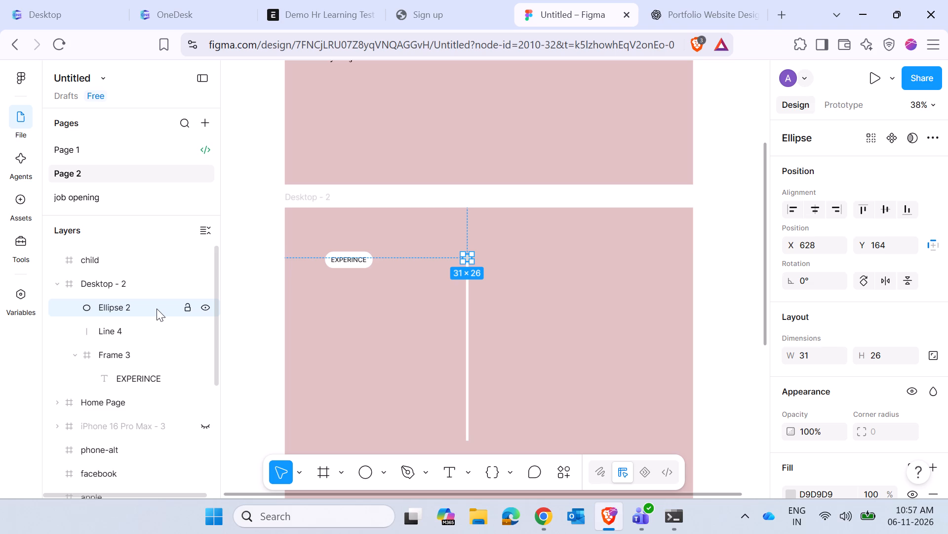
pyautogui.click(359, 326)
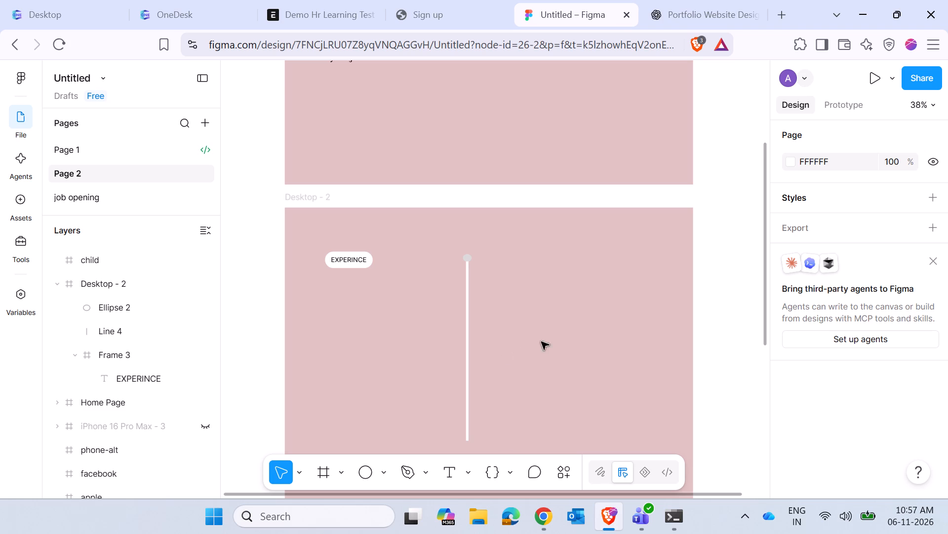
# Change the fill colour of the small ellipse on top of the line to black.
pyautogui.click(472, 258)
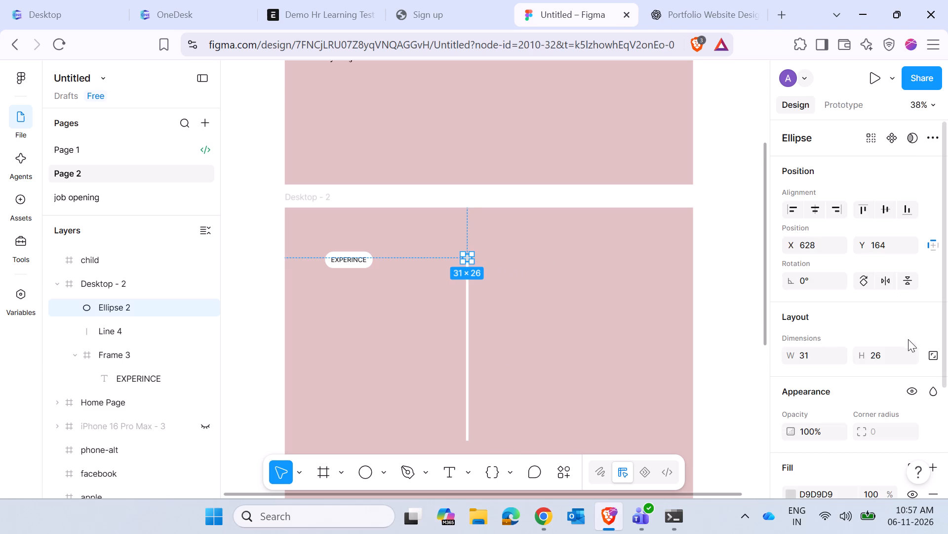
pyautogui.scroll(-4, 908, 352)
pyautogui.click(797, 351)
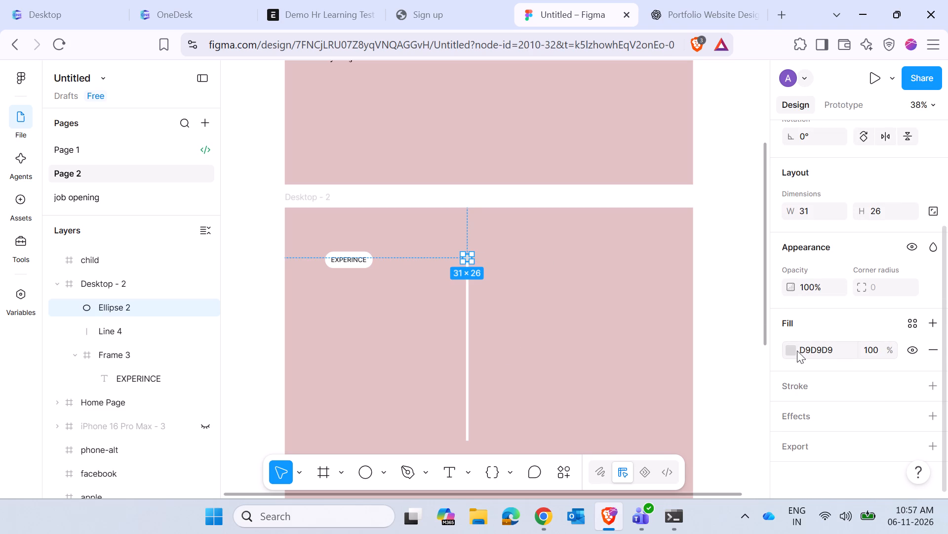
pyautogui.click(792, 352)
pyautogui.moveTo(698, 296); pyautogui.dragTo(709, 239)
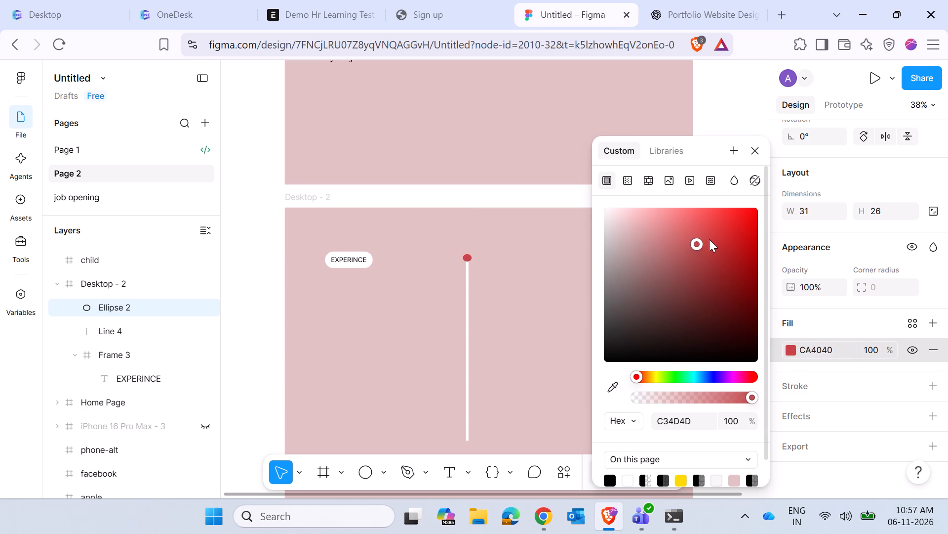
pyautogui.moveTo(709, 239); pyautogui.dragTo(751, 356)
pyautogui.click(569, 309)
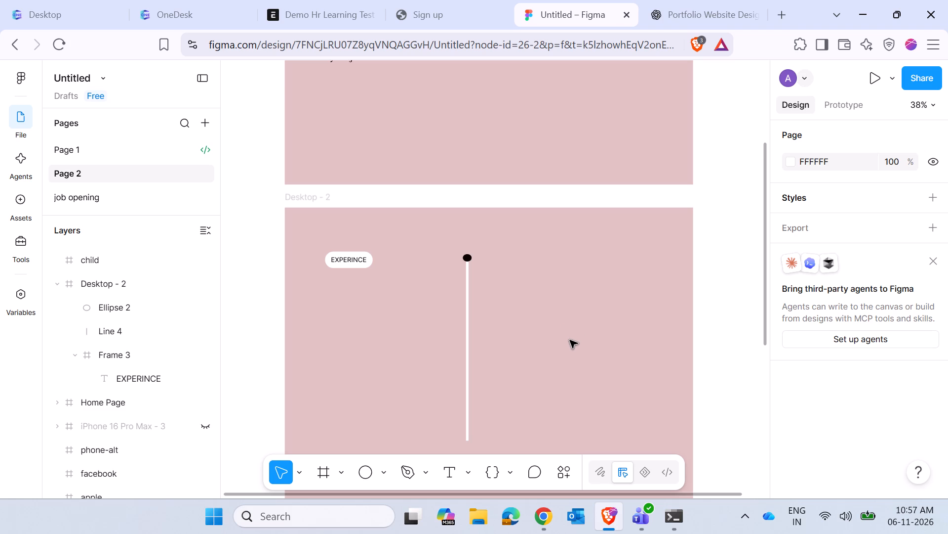
# Add a text box about 352 × 209 beside the vertical line at about X 720, Y 187, reading "Designation - Intern Software Developer".
pyautogui.click(443, 468)
pyautogui.moveTo(494, 260); pyautogui.dragTo(530, 288)
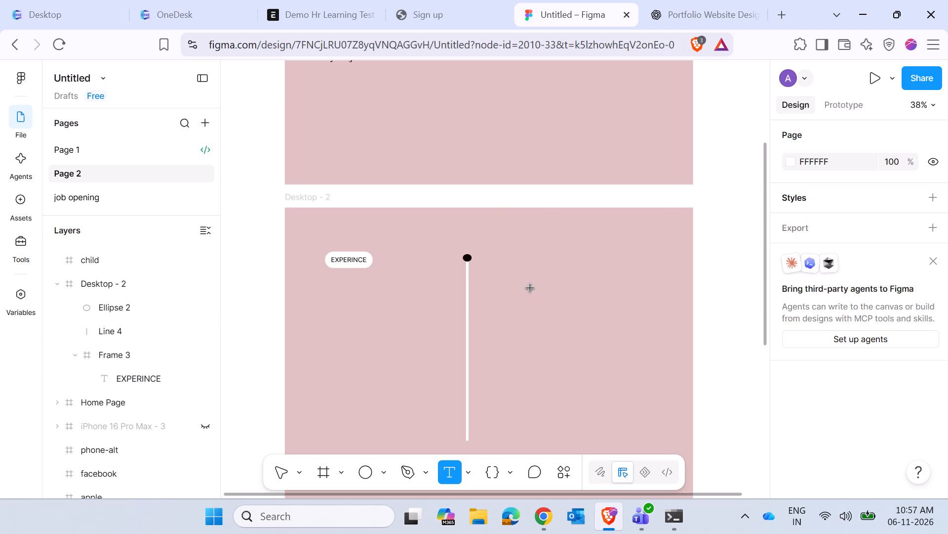
pyautogui.moveTo(530, 288); pyautogui.dragTo(589, 319)
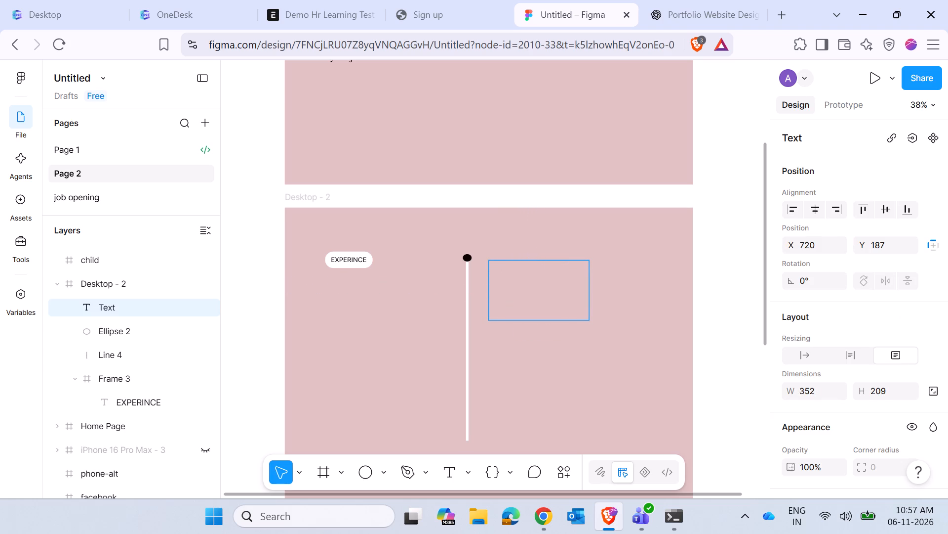
pyautogui.write('Des')
pyautogui.write('ignation')
pyautogui.press('space')
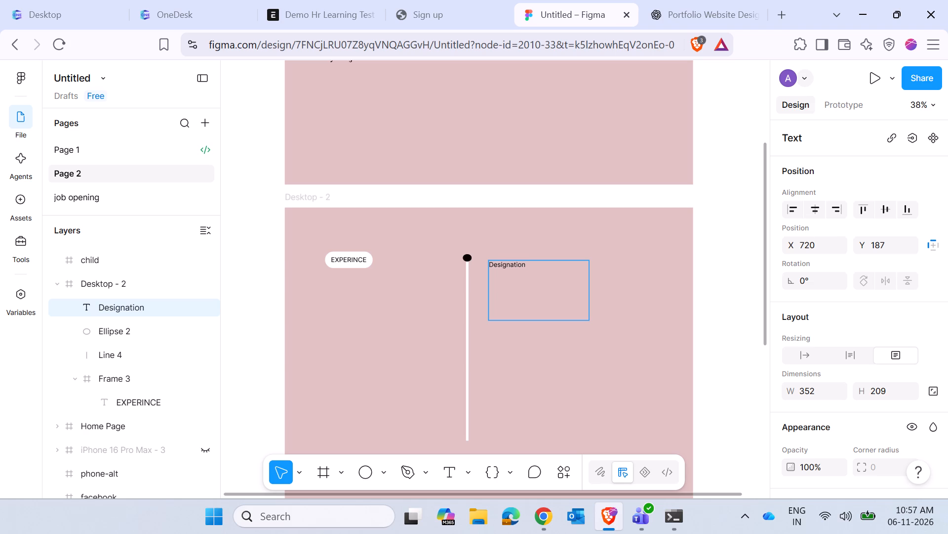
pyautogui.write('- Intern')
pyautogui.press('space')
pyautogui.write('Sof')
pyautogui.press('BackSpace')
pyautogui.write('ftware')
pyautogui.press('space')
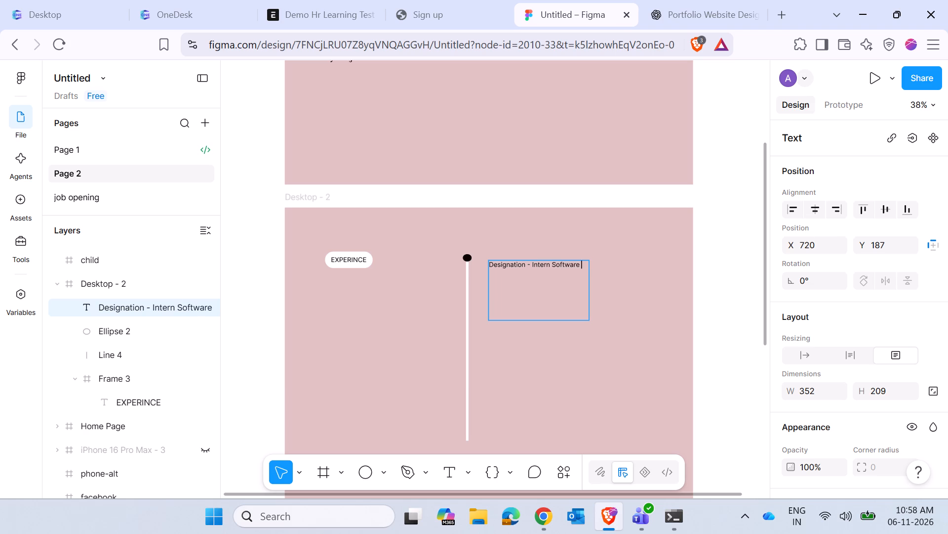
pyautogui.write('Den')
pyautogui.press('BackSpace')
pyautogui.write('veloper')
# Widen the designation text box to about 462 so its text fits on one line, and nudge it to X 721.
pyautogui.click(591, 305)
pyautogui.click(577, 305)
pyautogui.click(146, 311)
pyautogui.click(591, 359)
pyautogui.moveTo(590, 283); pyautogui.dragTo(600, 282)
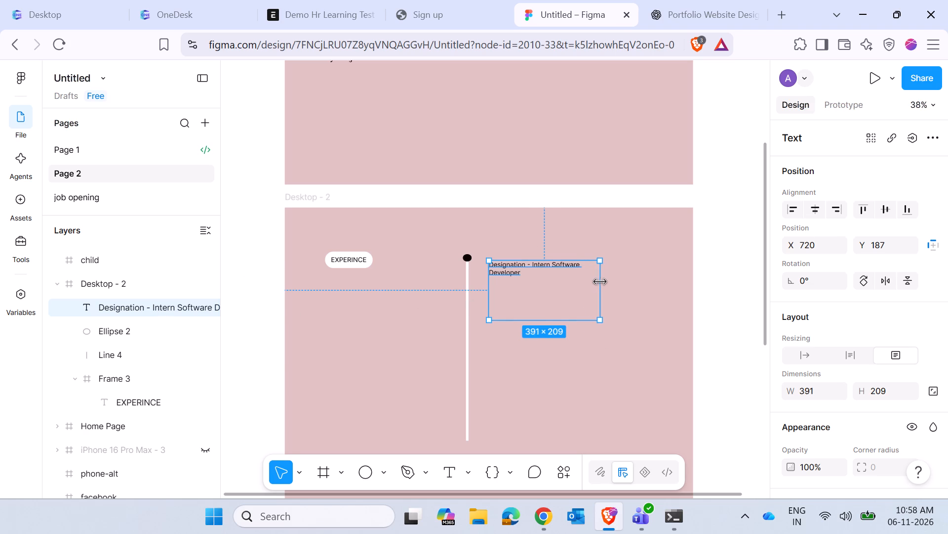
pyautogui.moveTo(600, 282); pyautogui.dragTo(620, 284)
pyautogui.click(556, 290)
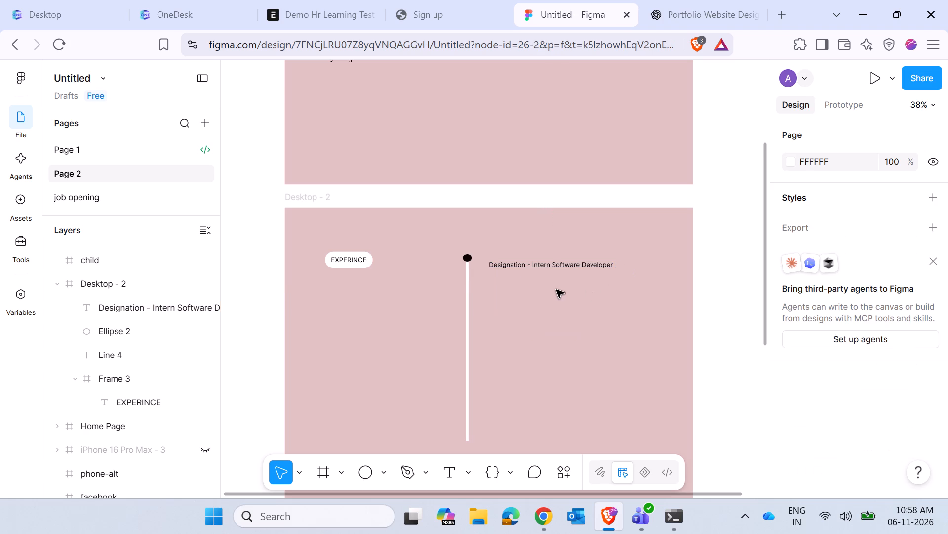
pyautogui.click(549, 266)
pyautogui.press('Right')
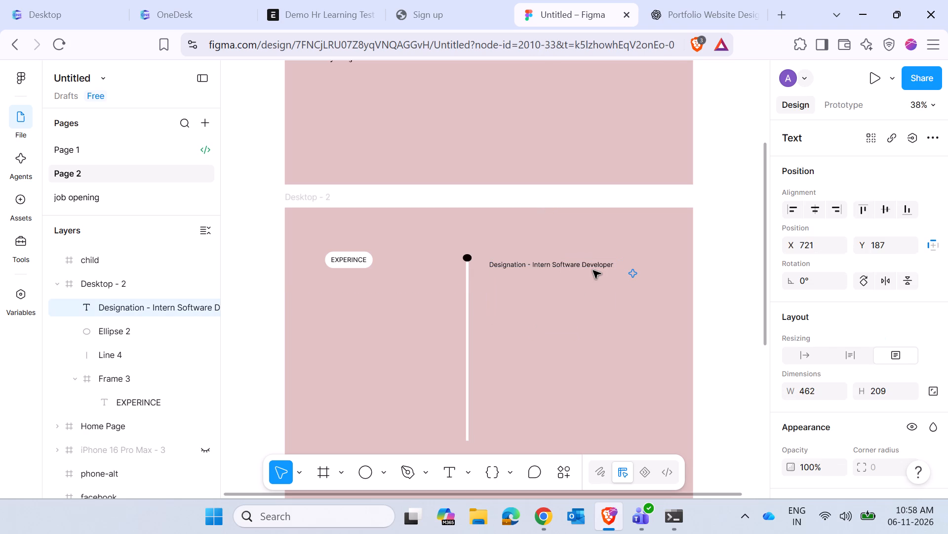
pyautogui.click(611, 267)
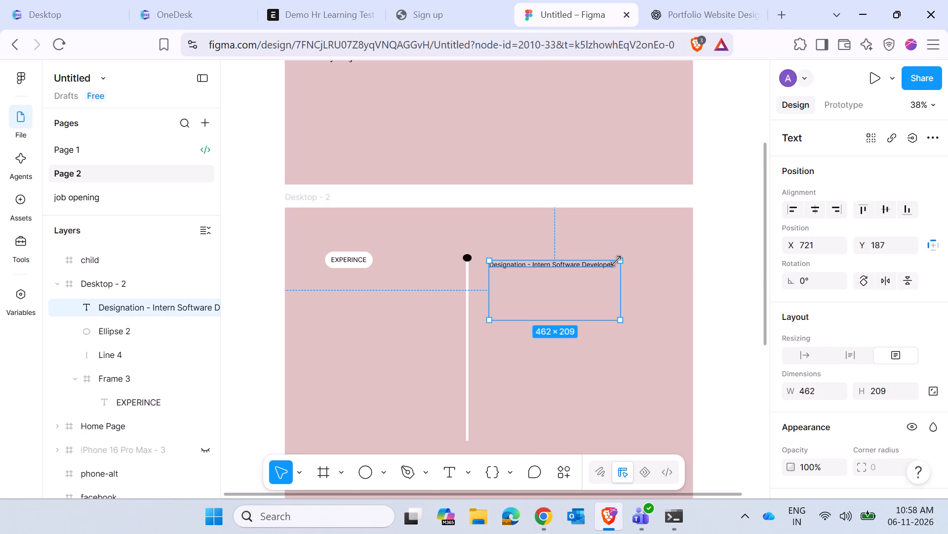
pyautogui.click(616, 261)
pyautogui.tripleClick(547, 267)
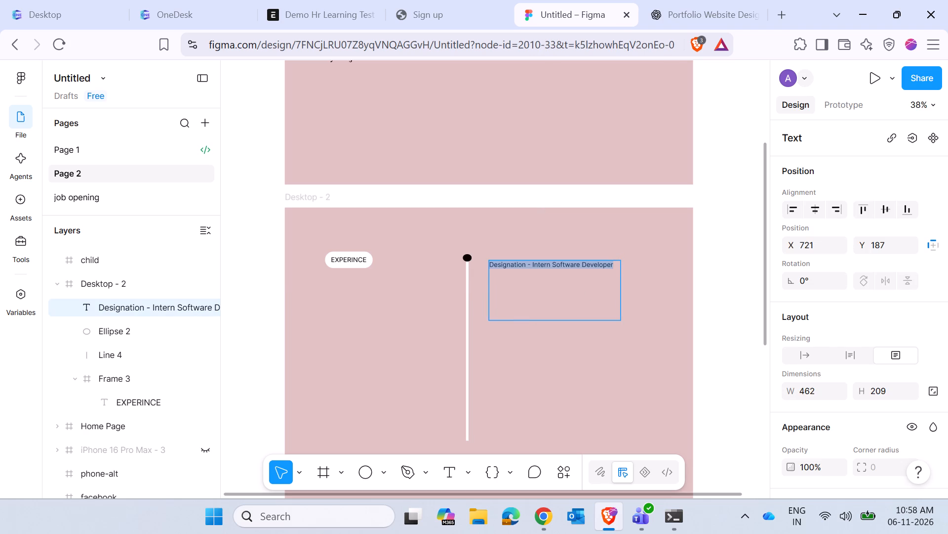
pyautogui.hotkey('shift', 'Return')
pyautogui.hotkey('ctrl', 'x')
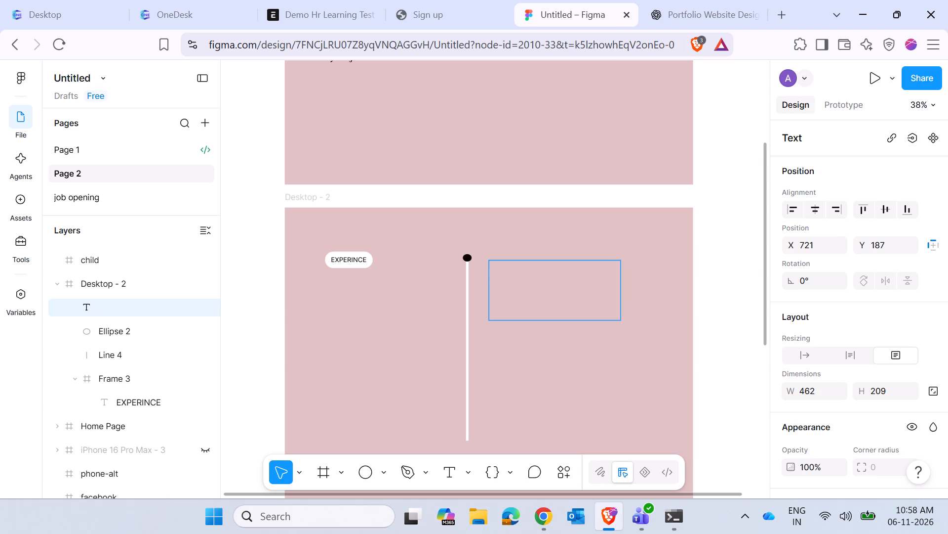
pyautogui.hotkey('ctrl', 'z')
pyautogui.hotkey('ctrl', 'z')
# Insert a new line reading "Company - CubeZix Technology" above the designation line in the same text box.
pyautogui.click(545, 274)
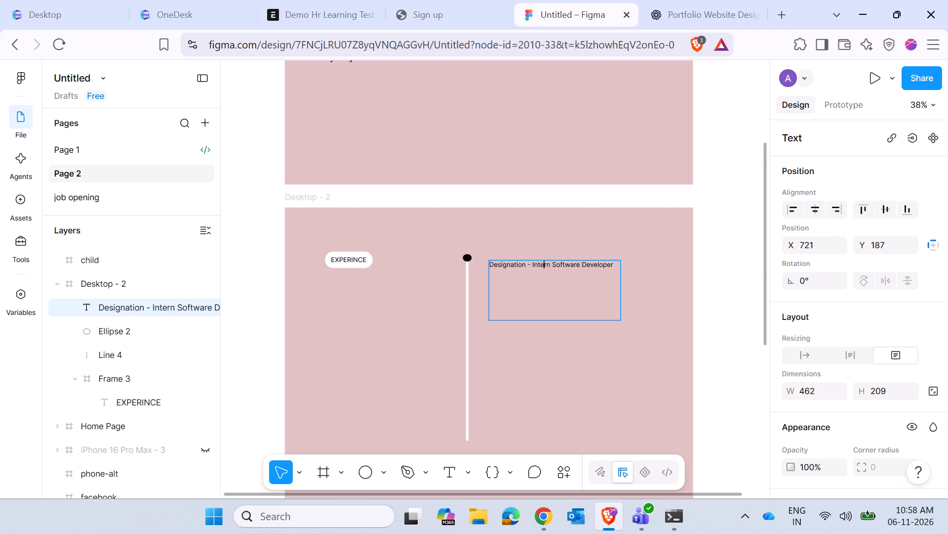
pyautogui.click(490, 266)
pyautogui.hotkey('shift', 'Return')
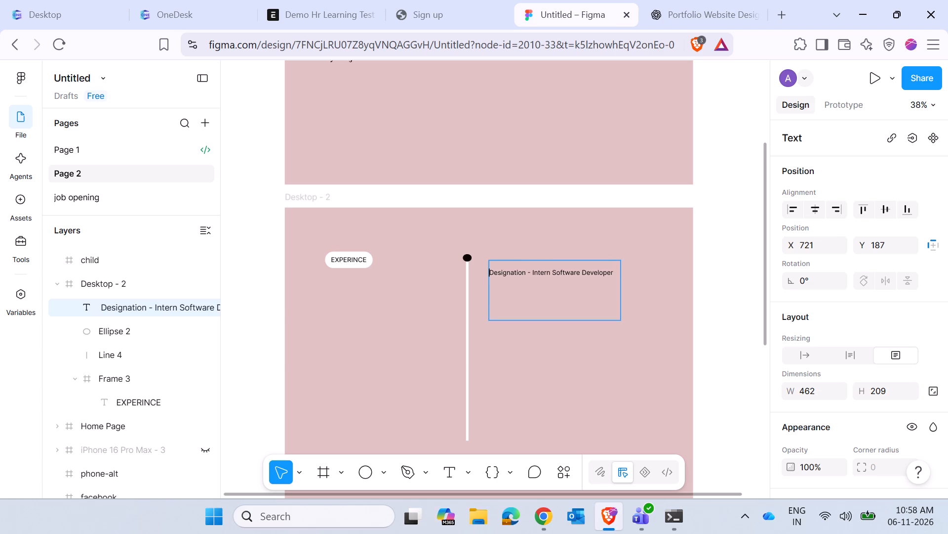
pyautogui.press('Up')
pyautogui.write('Compna')
pyautogui.press('BackSpace')
pyautogui.press('BackSpace')
pyautogui.press('a')
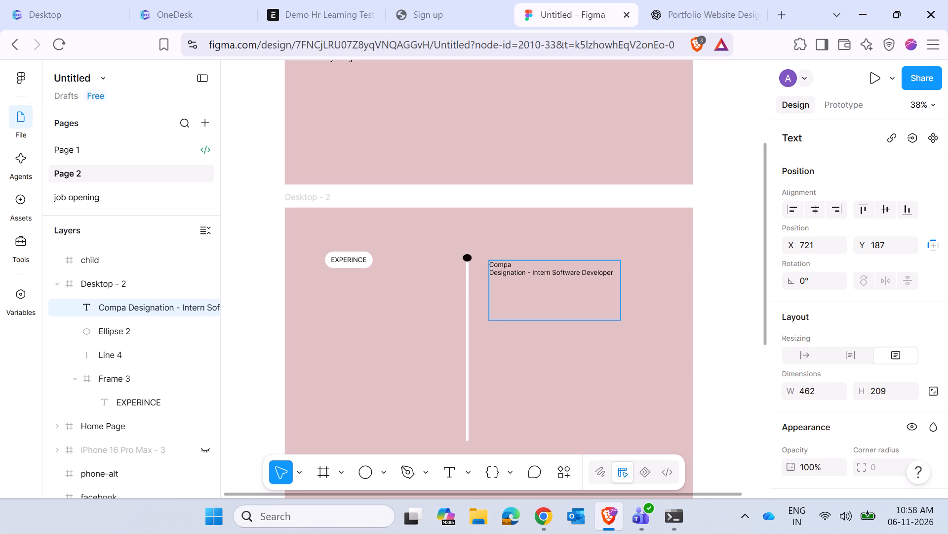
pyautogui.write('ny -')
pyautogui.press('space')
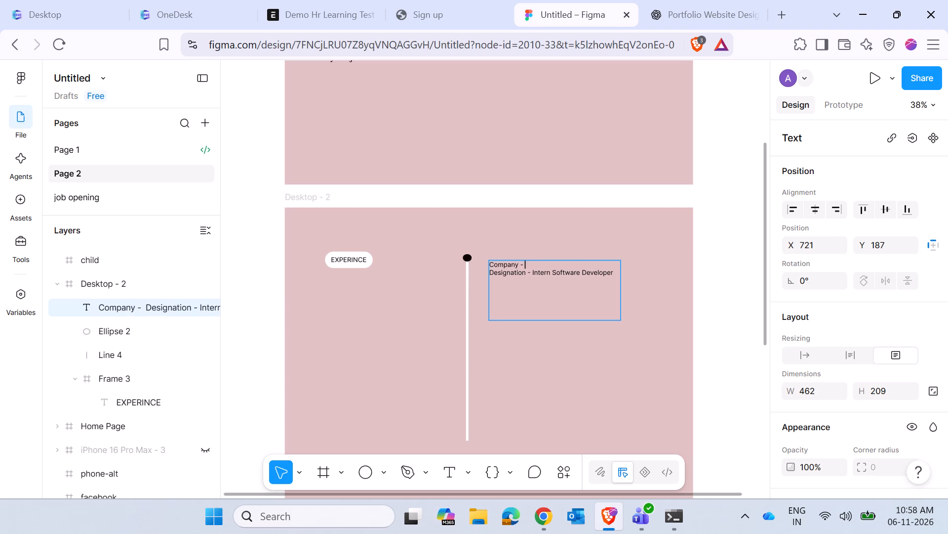
pyautogui.hotkey('shift', 'c')
pyautogui.write('uze')
pyautogui.press('BackSpace')
pyautogui.press('BackSpace')
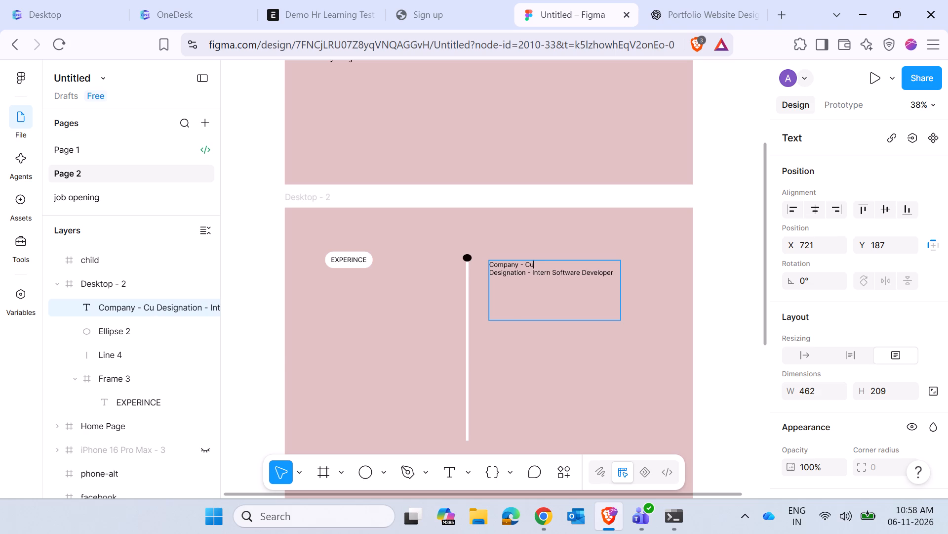
pyautogui.write('bezi')
pyautogui.press('BackSpace')
pyautogui.press('BackSpace')
pyautogui.write('Zix')
pyautogui.press('space')
pyautogui.write('Technology')
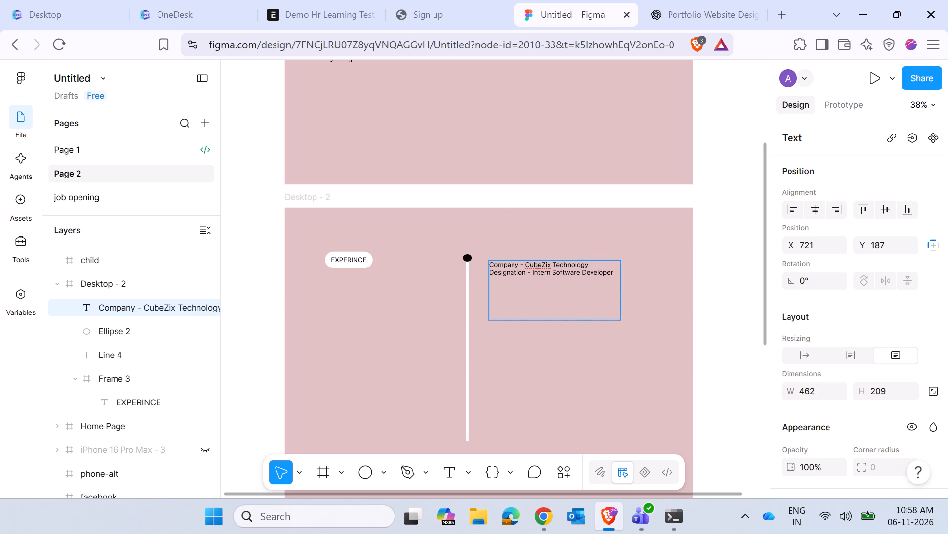
# Resize the company and designation text box to about 471 × 68 so it fits closely around its two lines.
pyautogui.click(573, 319)
pyautogui.click(599, 359)
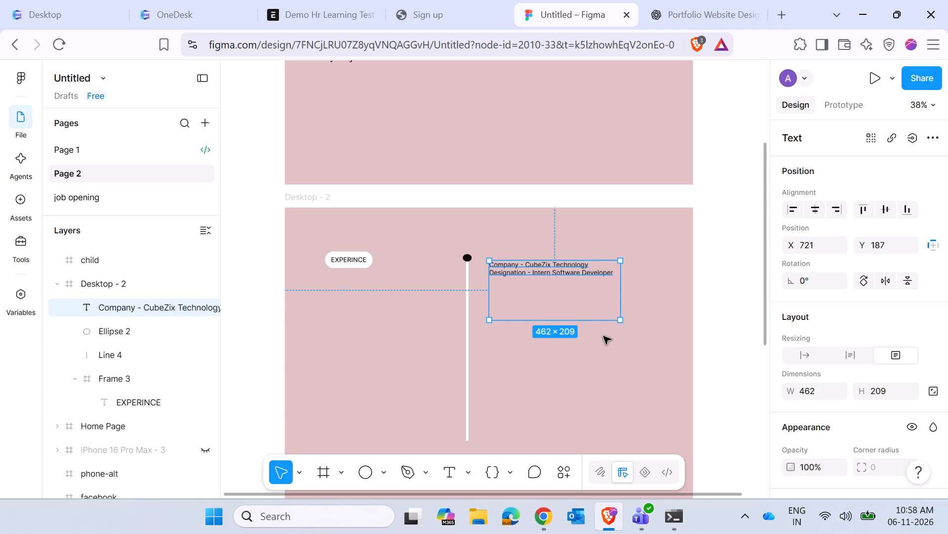
pyautogui.moveTo(622, 319); pyautogui.dragTo(623, 279)
pyautogui.click(575, 366)
# Nudge the company and designation text box closer to the vertical line and level with the black marker, at X 677, Y 164.
pyautogui.click(530, 265)
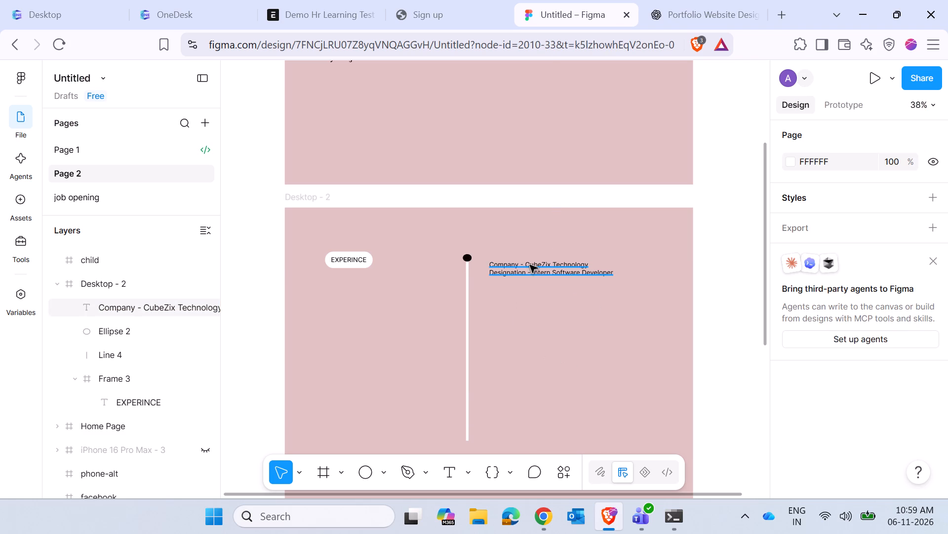
pyautogui.press('Left')
pyautogui.press('Left')
pyautogui.press('Left')
pyautogui.press('Left')
pyautogui.press('Left')
pyautogui.press('Left')
pyautogui.press('Left')
pyautogui.press('Left')
pyautogui.press('Left')
pyautogui.press('Left')
pyautogui.press('Left')
pyautogui.press('Left')
pyautogui.press('Left')
pyautogui.press('Left')
pyautogui.press('Left')
pyautogui.press('Left')
pyautogui.press('Left')
pyautogui.press('Left')
pyautogui.press('Left')
pyautogui.press('Left')
pyautogui.press('Left')
pyautogui.press('Left')
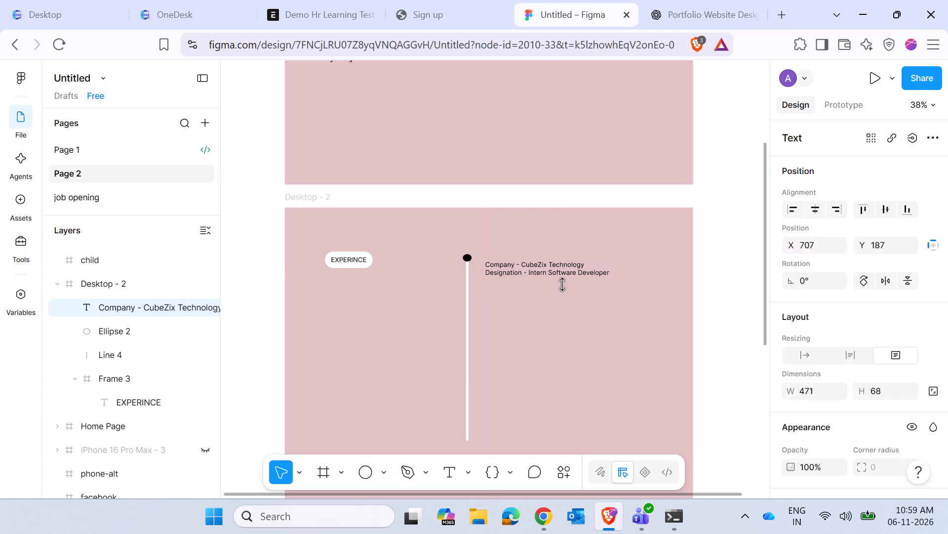
pyautogui.press('Up')
pyautogui.press('Up')
pyautogui.press('Up')
pyautogui.press('Up')
pyautogui.press('Up')
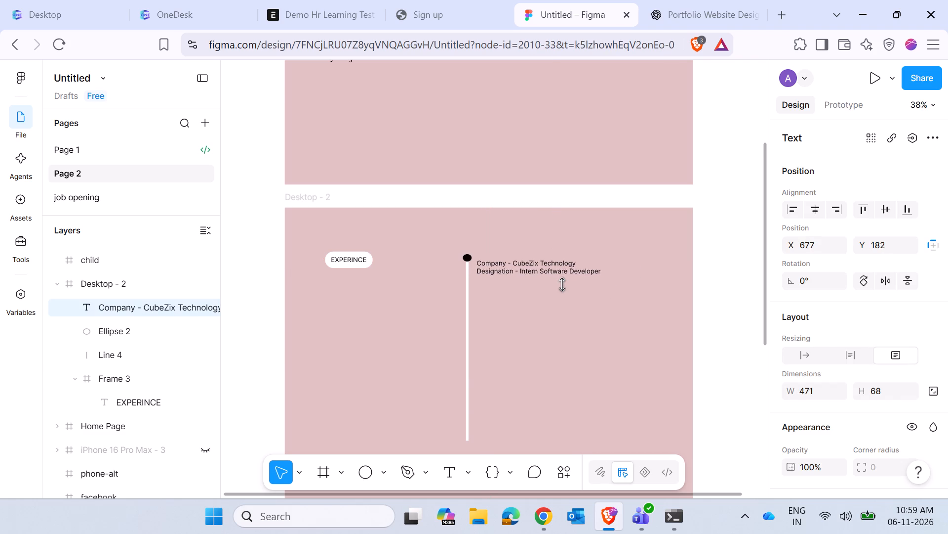
pyautogui.press('Up')
pyautogui.press('Up')
pyautogui.press('Up')
pyautogui.press('Up')
pyautogui.press('Up')
pyautogui.press('Up')
pyautogui.press('Up')
pyautogui.press('Up')
pyautogui.press('Up')
pyautogui.press('Up')
pyautogui.press('Up')
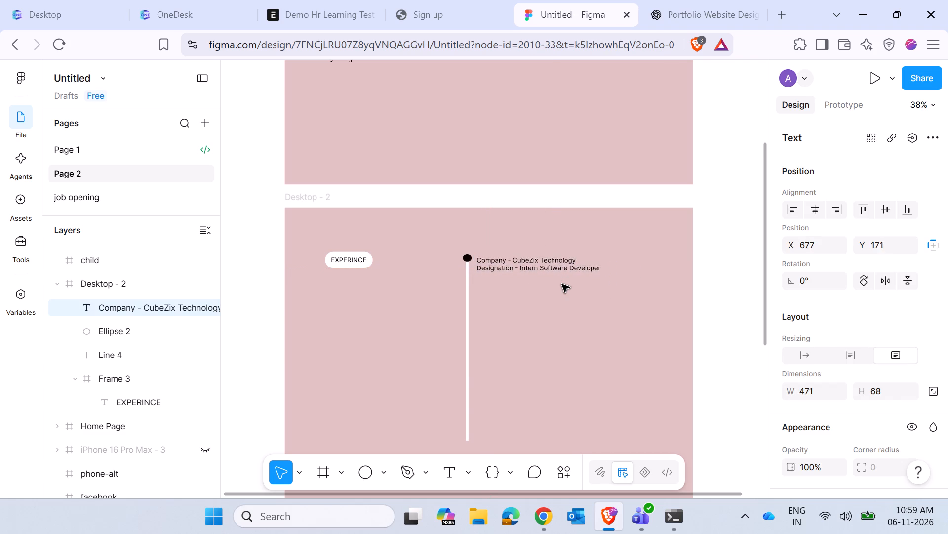
pyautogui.press('Up')
pyautogui.press('Up')
pyautogui.press('Up')
pyautogui.press('Up')
pyautogui.press('Up')
pyautogui.press('Up')
pyautogui.press('Up')
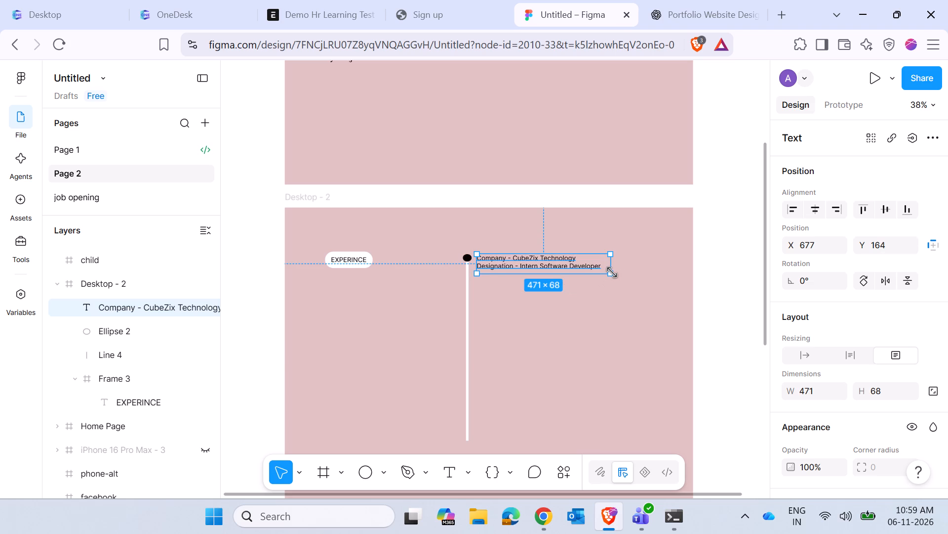
# Enlarge the company and designation text box to about 495 × 132 to make room for more lines.
pyautogui.moveTo(612, 272); pyautogui.dragTo(617, 292)
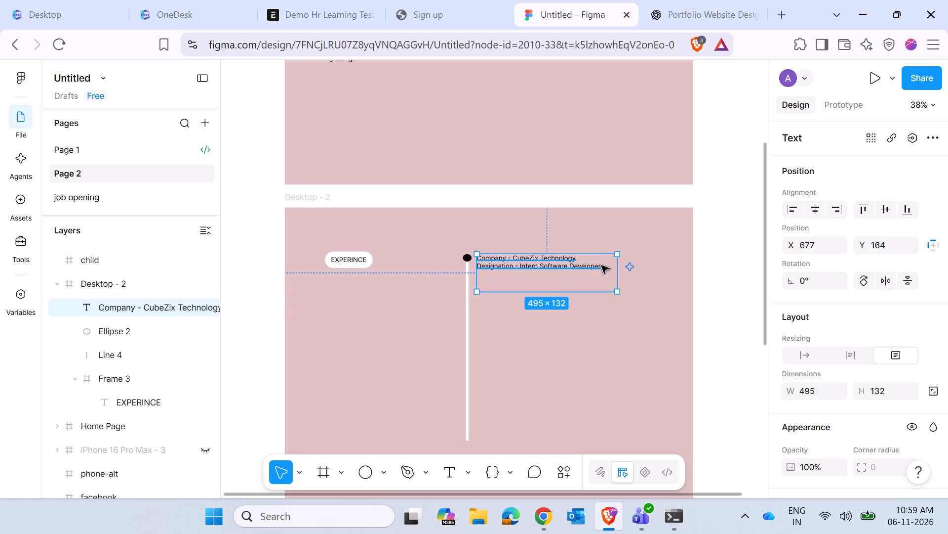
# Start a new empty line after "Designation - Intern Software Developer" in the same text box.
pyautogui.click(601, 265)
pyautogui.doubleClick(601, 265)
pyautogui.click(601, 265)
pyautogui.press('Right')
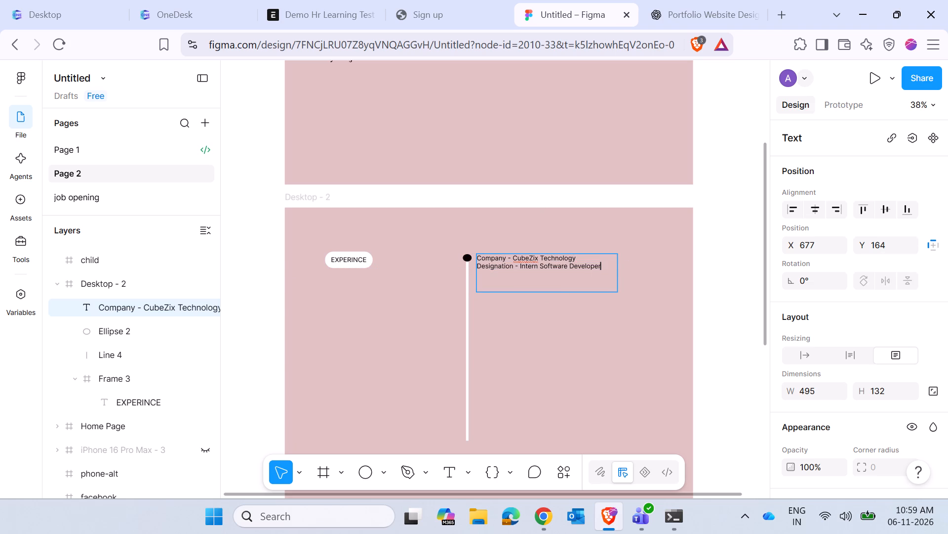
pyautogui.press('Return')
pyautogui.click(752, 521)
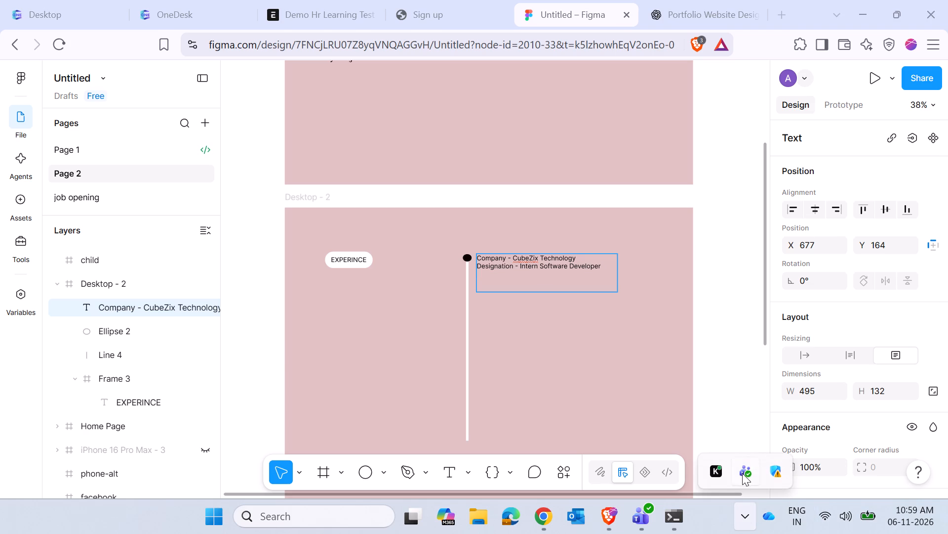
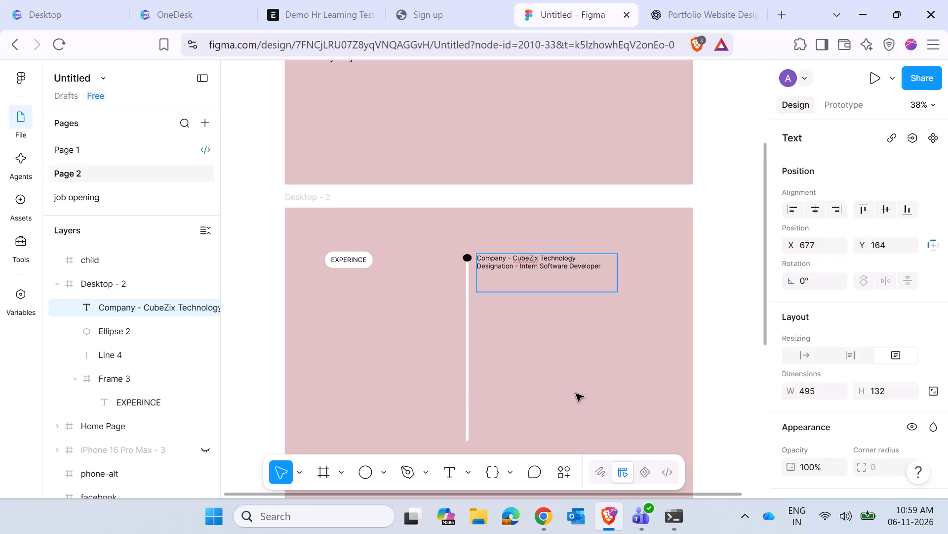
# Add the line "Duration - July 2025 - October 2025" below the designation in the experience text box.
pyautogui.write('Durat')
pyautogui.write('ion')
pyautogui.press('space')
pyautogui.write('-')
pyautogui.press('space')
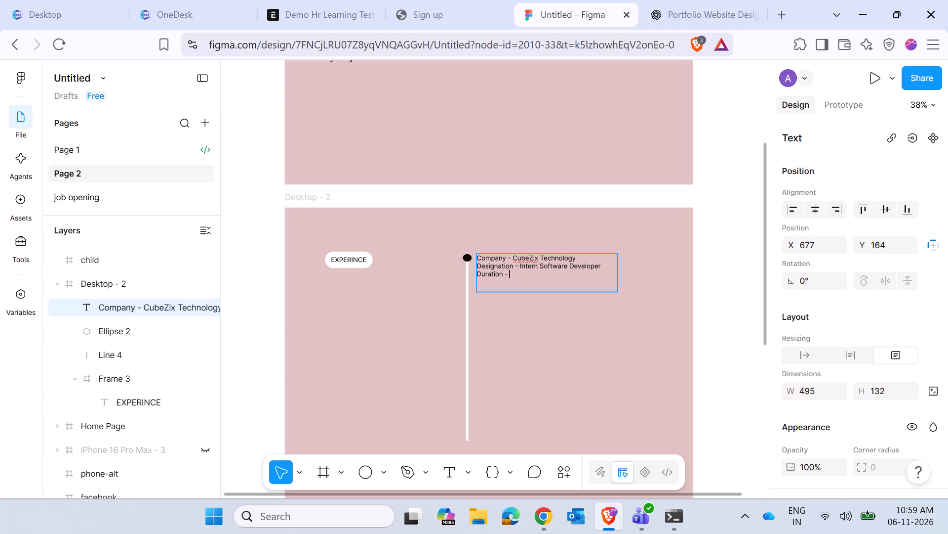
pyautogui.write('Jul')
pyautogui.press('u')
pyautogui.press('BackSpace')
pyautogui.press('y')
pyautogui.press('space')
pyautogui.write('20')
pyautogui.write('25 -')
pyautogui.press('space')
pyautogui.write('October')
pyautogui.press('space')
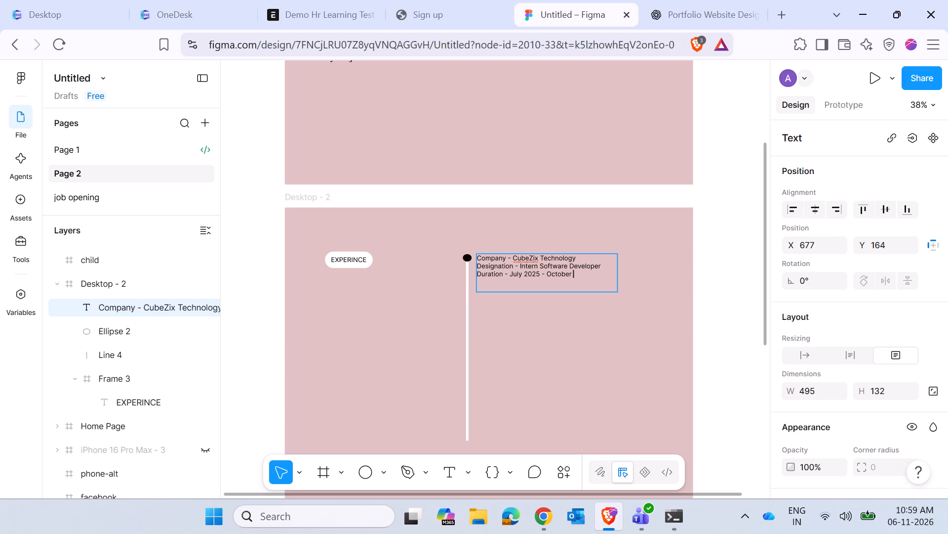
pyautogui.write('2025')
pyautogui.press('Right')
pyautogui.click(537, 324)
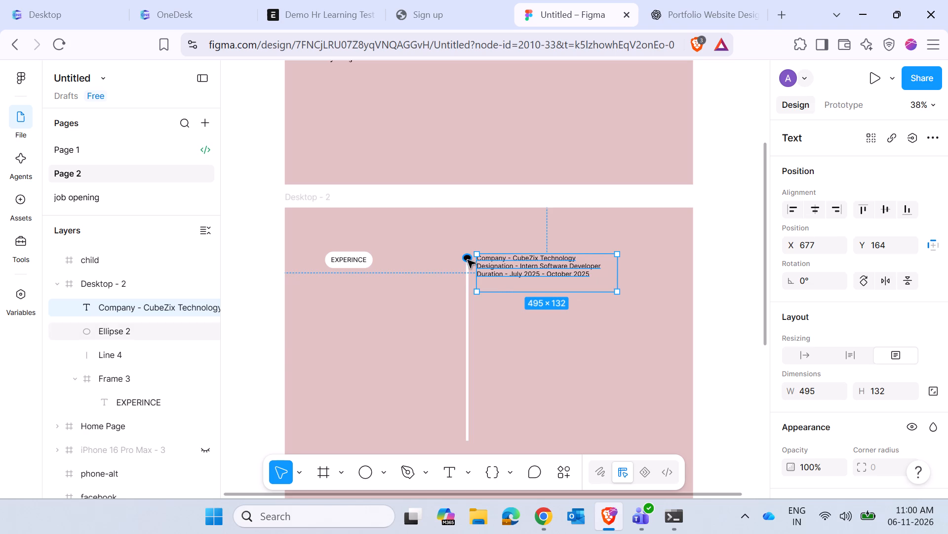
# Duplicate the black timeline marker and place the copy lower on the vertical line, at X 628, Y 423.
pyautogui.click(468, 259)
pyautogui.click(436, 290)
pyautogui.click(468, 260)
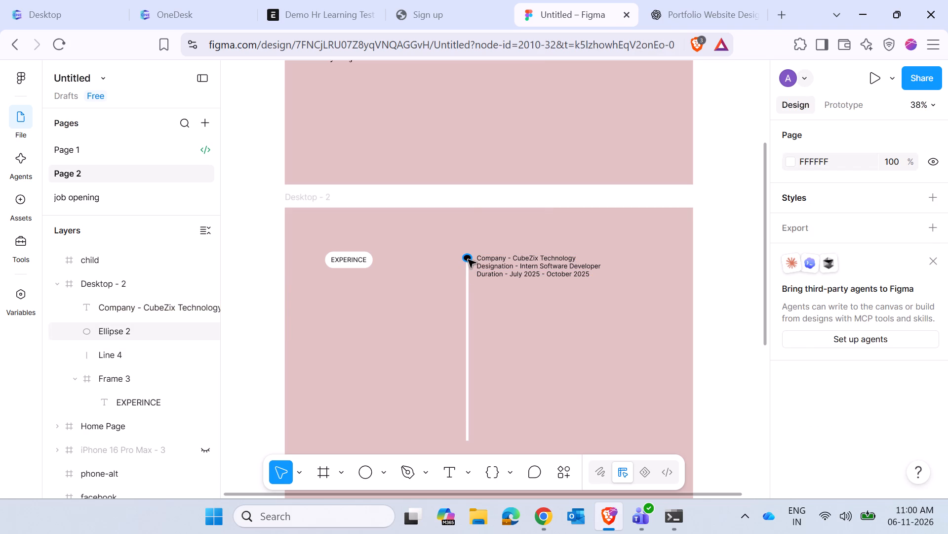
pyautogui.keyDown('alt'); pyautogui.moveTo(468, 260); pyautogui.dragTo(468, 275); pyautogui.keyUp('alt')
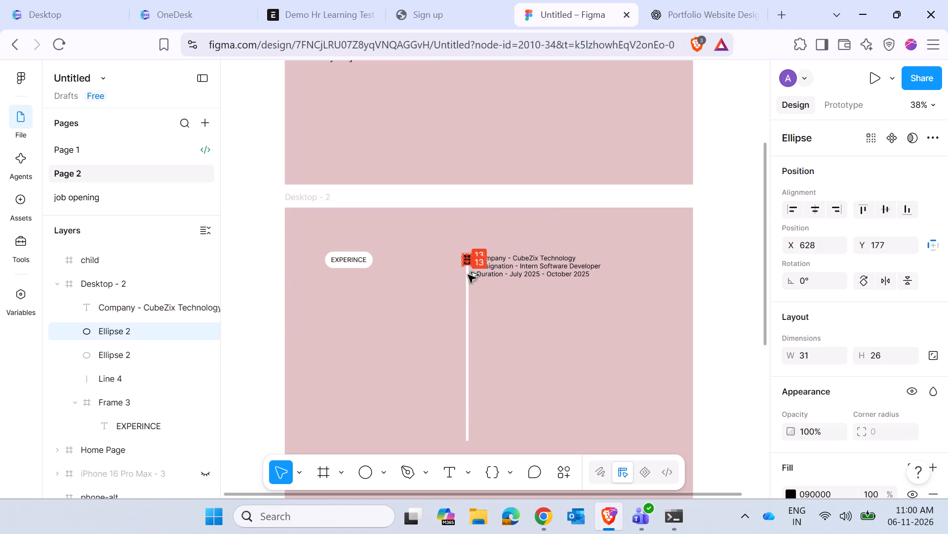
pyautogui.keyDown('alt'); pyautogui.moveTo(468, 275); pyautogui.dragTo(471, 333); pyautogui.keyUp('alt')
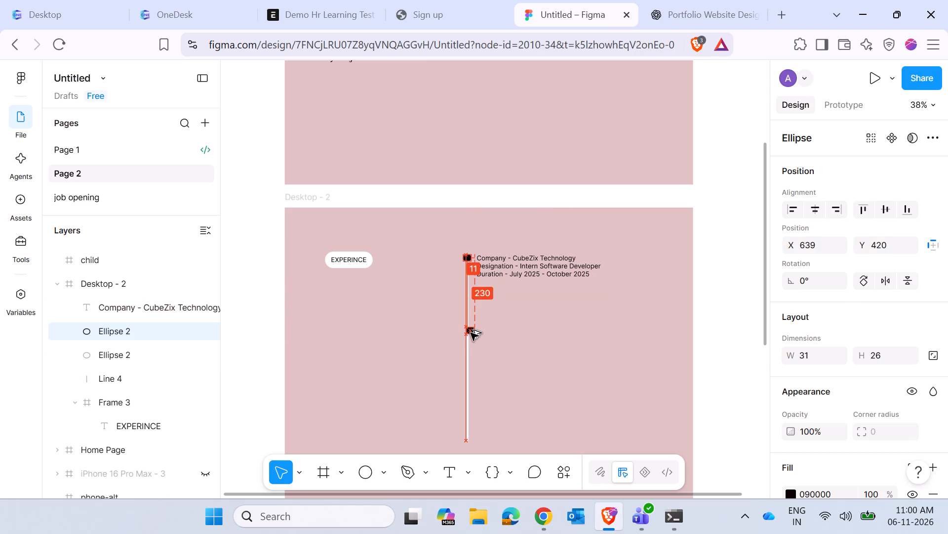
pyautogui.keyDown('alt'); pyautogui.moveTo(471, 333); pyautogui.dragTo(468, 333); pyautogui.keyUp('alt')
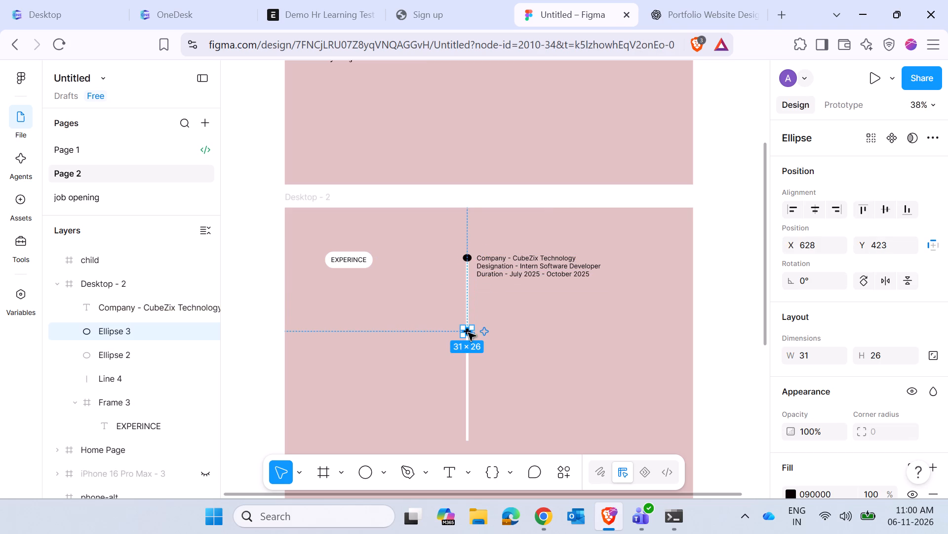
pyautogui.click(527, 332)
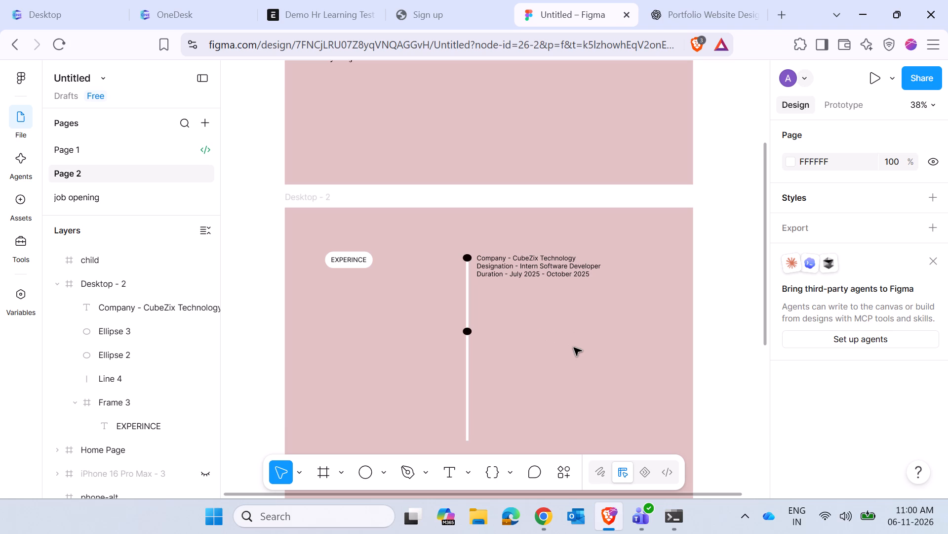
# Format all three lines of the company, designation and duration text as Semi Bold at size 32.
pyautogui.click(553, 267)
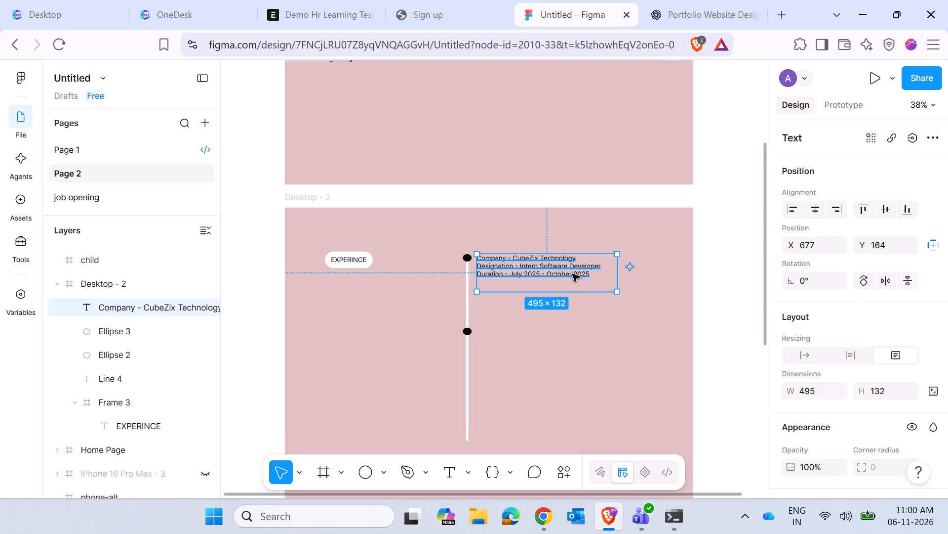
pyautogui.tripleClick(572, 274)
pyautogui.click(572, 274)
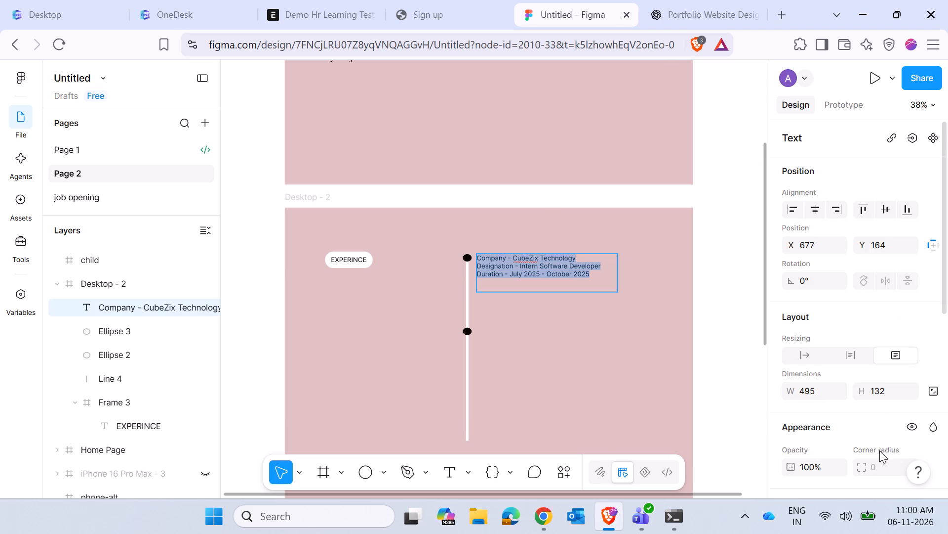
pyautogui.scroll(-3, 879, 450)
pyautogui.click(908, 334)
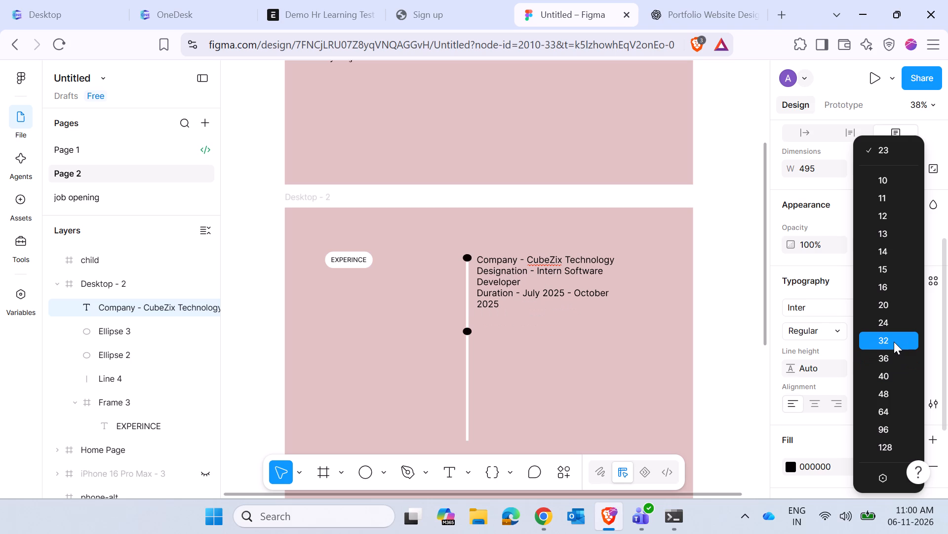
pyautogui.click(894, 342)
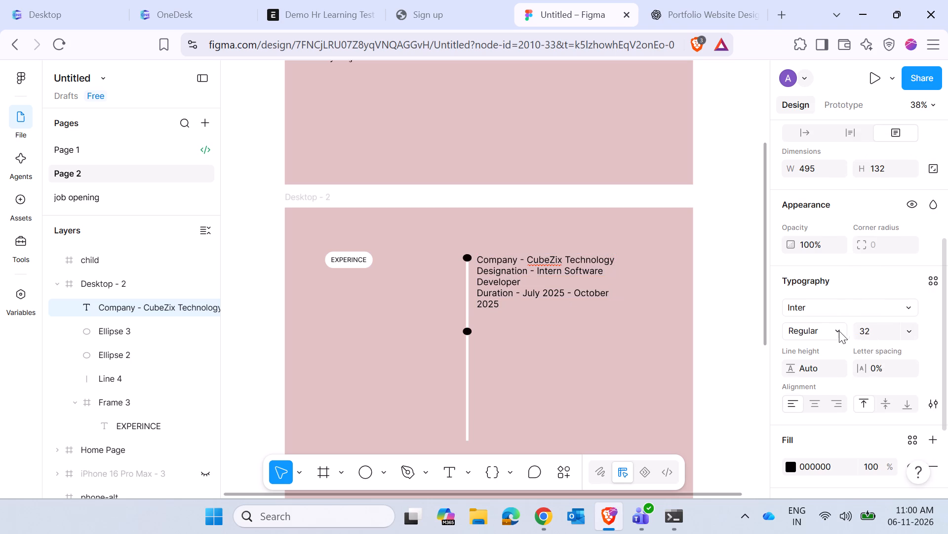
pyautogui.click(835, 330)
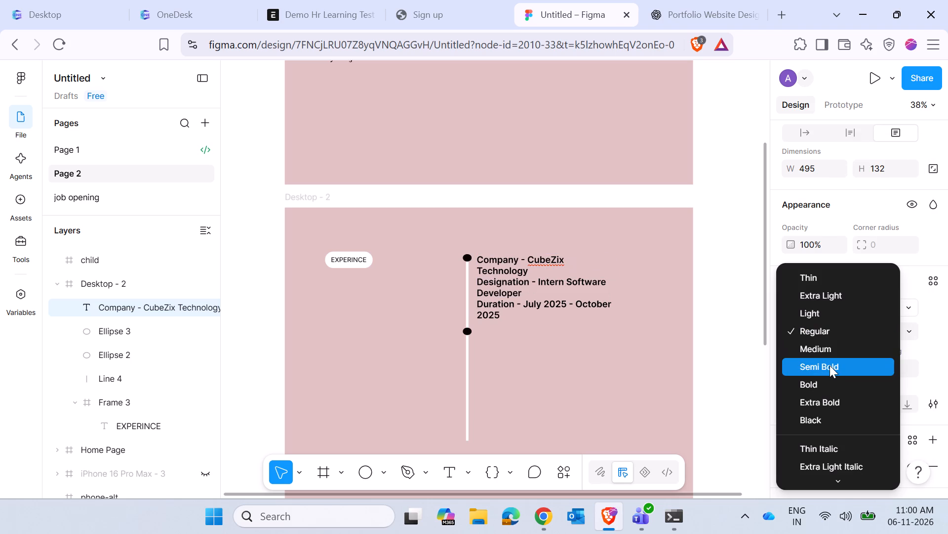
pyautogui.click(829, 365)
pyautogui.click(526, 297)
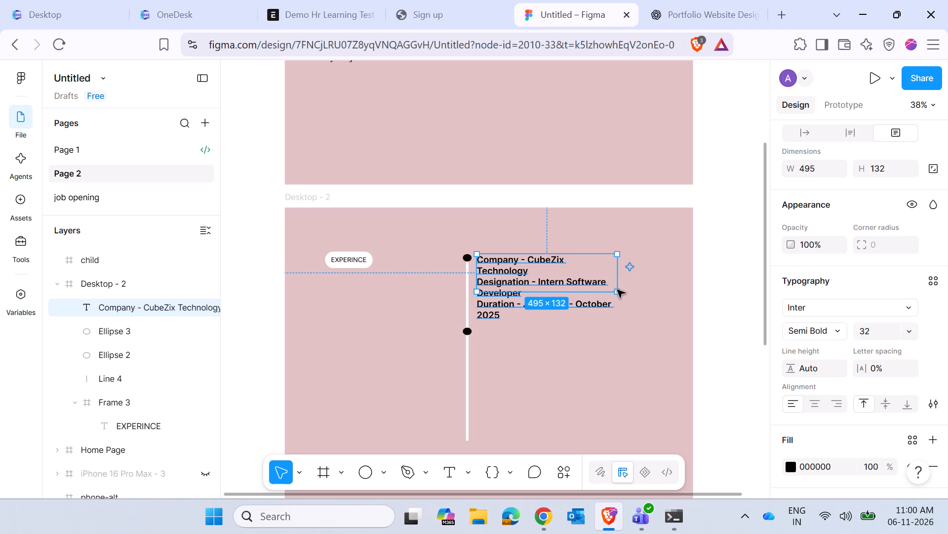
# Enlarge the experience text box to about 636 × 172 so each detail fits on a single line.
pyautogui.moveTo(616, 294); pyautogui.dragTo(647, 303)
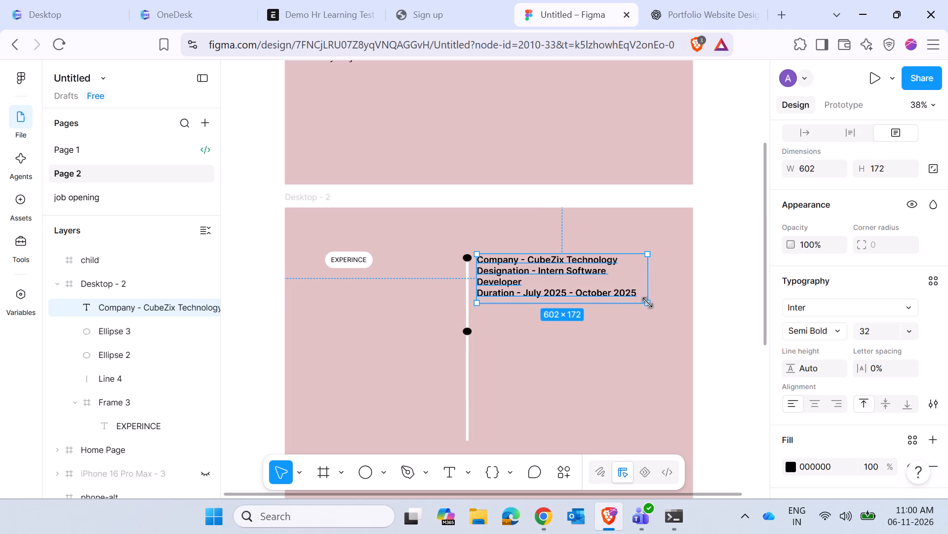
pyautogui.moveTo(647, 303); pyautogui.dragTo(657, 303)
pyautogui.click(571, 343)
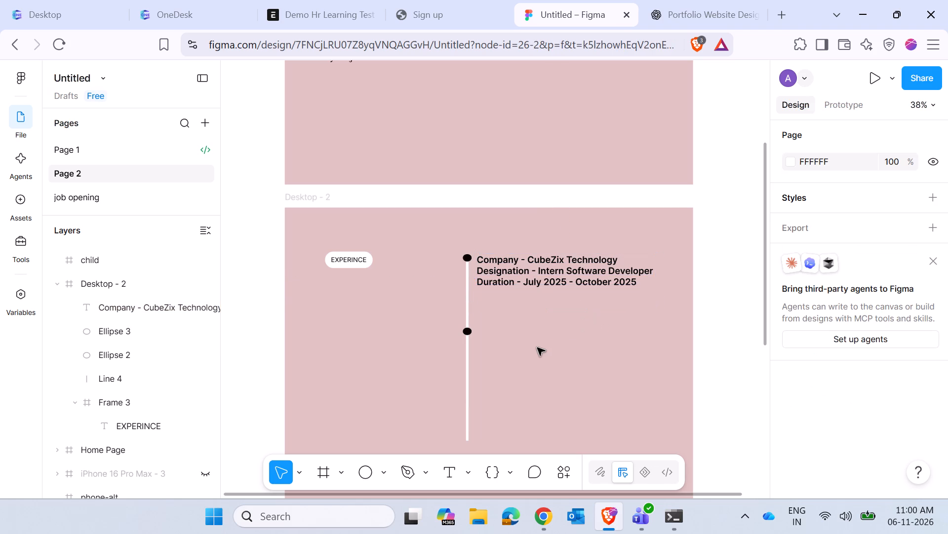
# Duplicate the experience text box and place the copy left of the vertical line beside the second marker, at about X 7, Y 442.
pyautogui.click(531, 279)
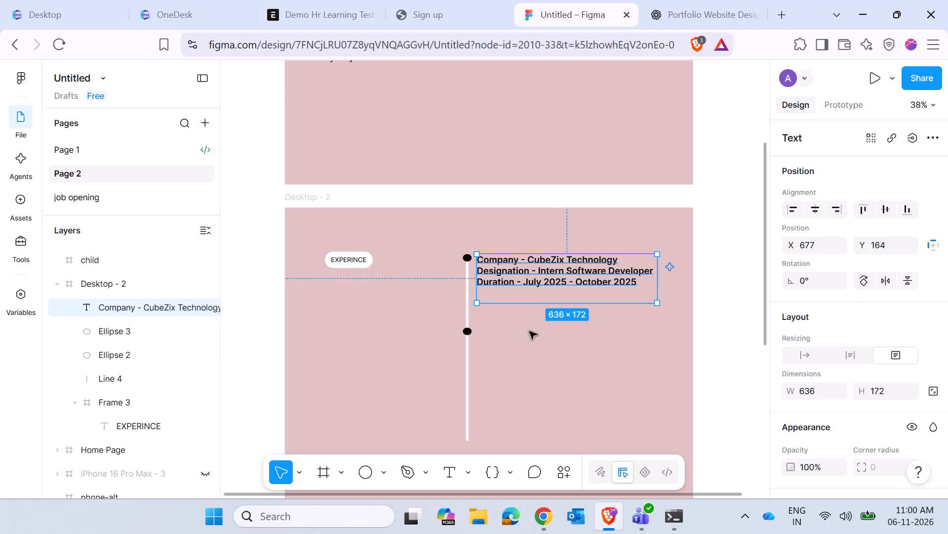
pyautogui.click(489, 350)
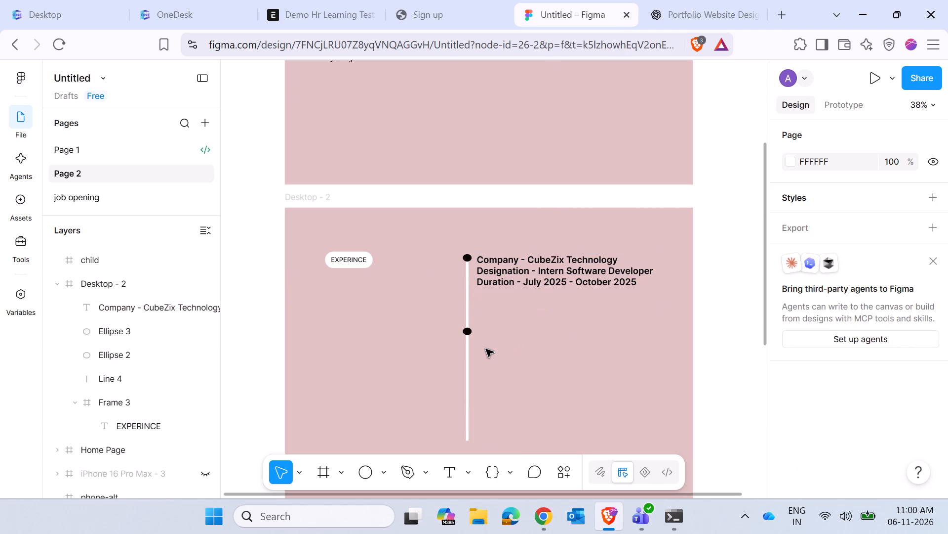
pyautogui.click(544, 261)
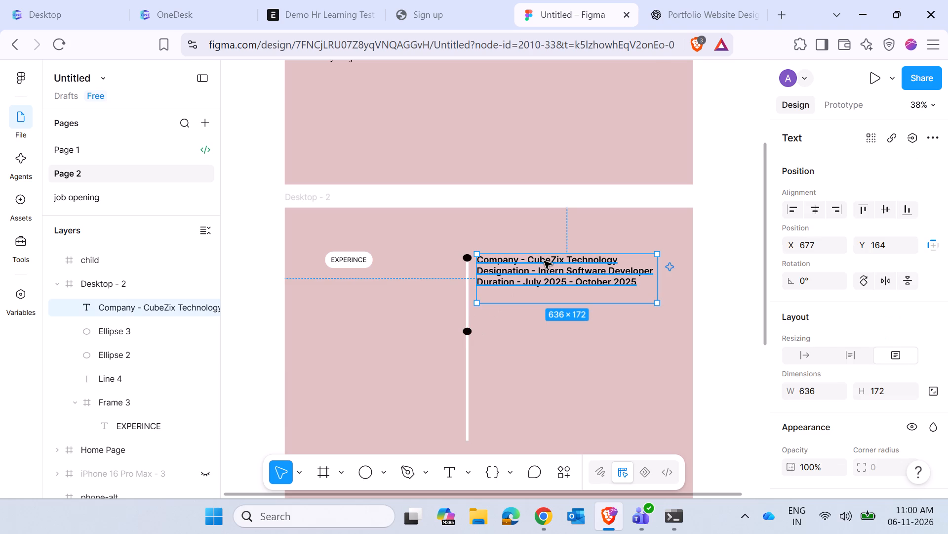
pyautogui.keyDown('alt'); pyautogui.moveTo(539, 269); pyautogui.dragTo(358, 347); pyautogui.keyUp('alt')
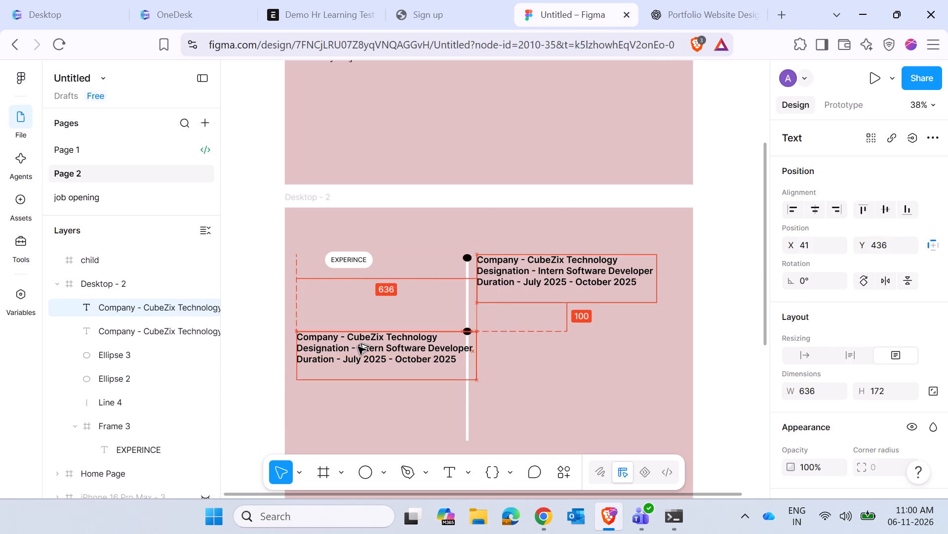
pyautogui.keyDown('alt'); pyautogui.moveTo(358, 347); pyautogui.dragTo(349, 348); pyautogui.keyUp('alt')
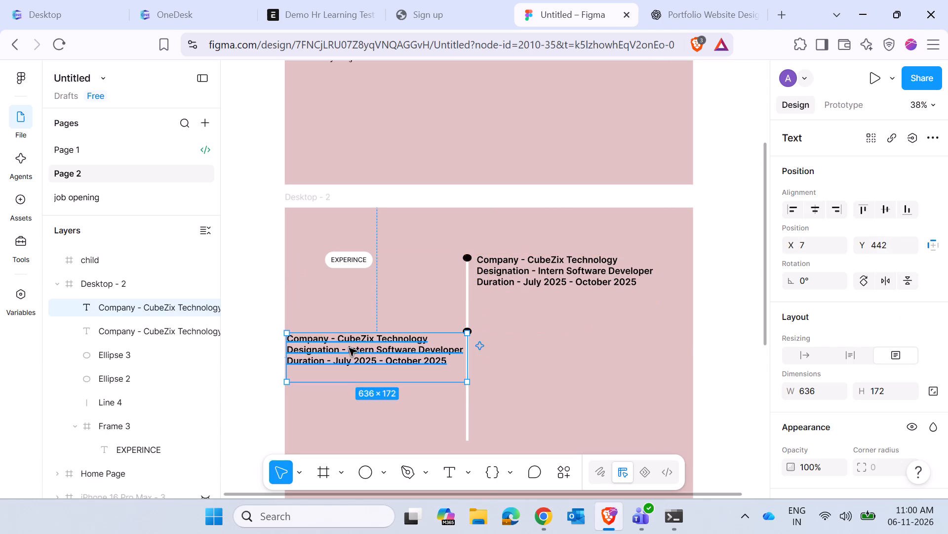
pyautogui.click(613, 387)
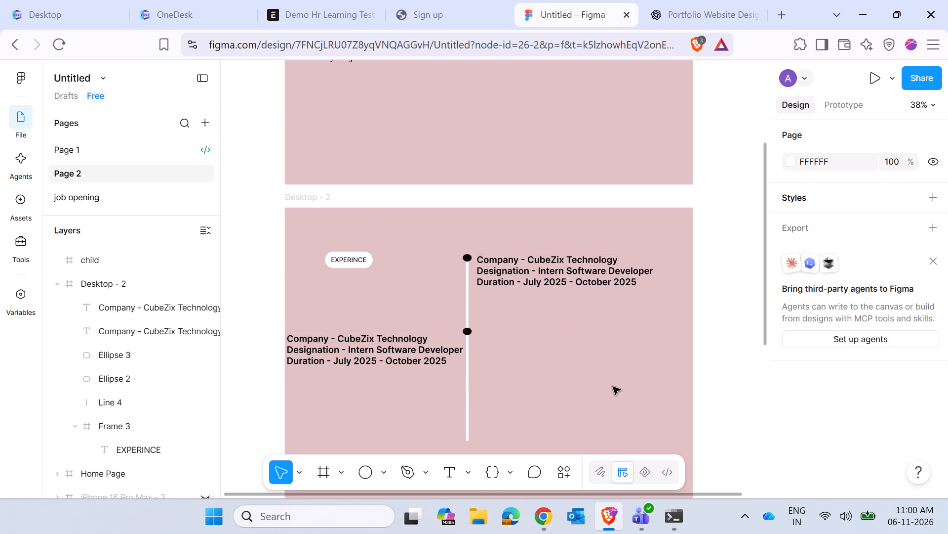
# Nudge the original experience text box beside the first marker rightward, away from the vertical line, to X 695.
pyautogui.keyDown('ctrl'); pyautogui.scroll(-4, 596, 378); pyautogui.keyUp('ctrl')
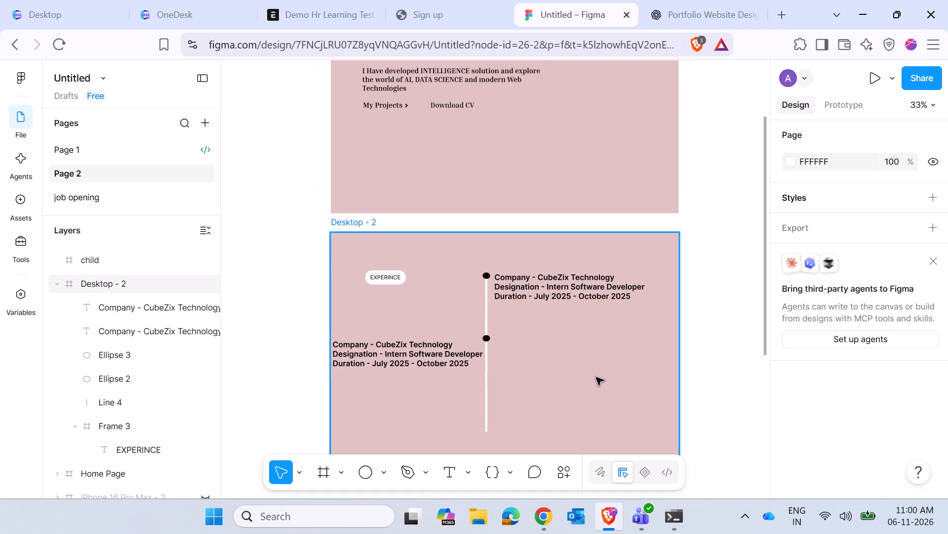
pyautogui.keyDown('ctrl'); pyautogui.scroll(6, 596, 377); pyautogui.keyUp('ctrl')
pyautogui.keyDown('ctrl'); pyautogui.scroll(-3, 596, 377); pyautogui.keyUp('ctrl')
pyautogui.click(552, 272)
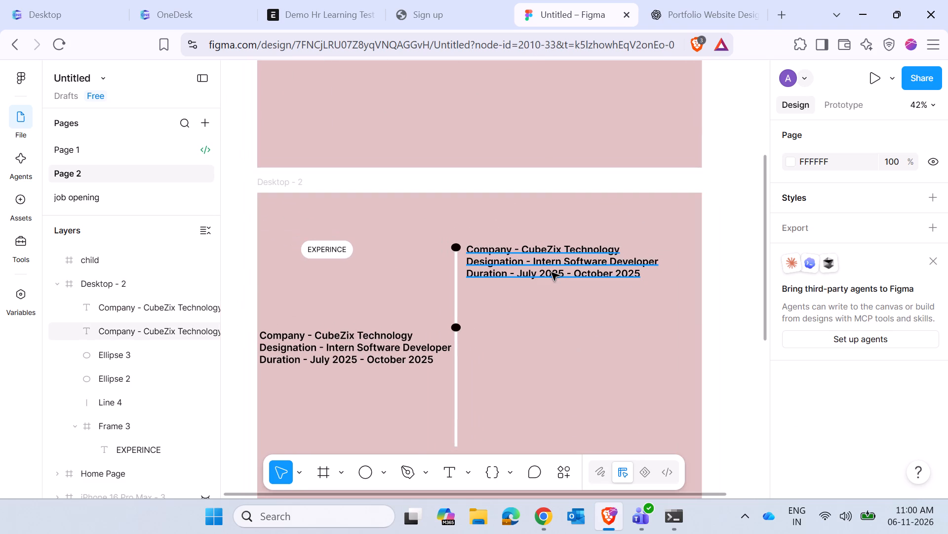
pyautogui.press('Right')
pyautogui.press('Right')
pyautogui.press('Right')
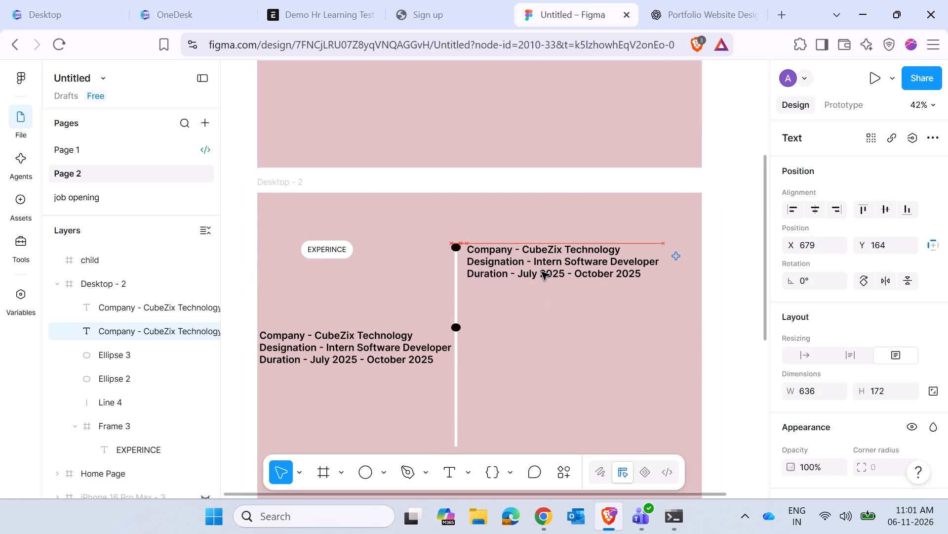
pyautogui.press('Right')
pyautogui.press('Right')
pyautogui.press('Right')
pyautogui.press('Right')
pyautogui.press('Right')
pyautogui.press('Right')
pyautogui.press('Right')
pyautogui.press('Right')
pyautogui.press('Right')
pyautogui.press('Right')
pyautogui.press('Right')
pyautogui.press('Right')
pyautogui.press('Right')
pyautogui.press('Right')
pyautogui.press('Right')
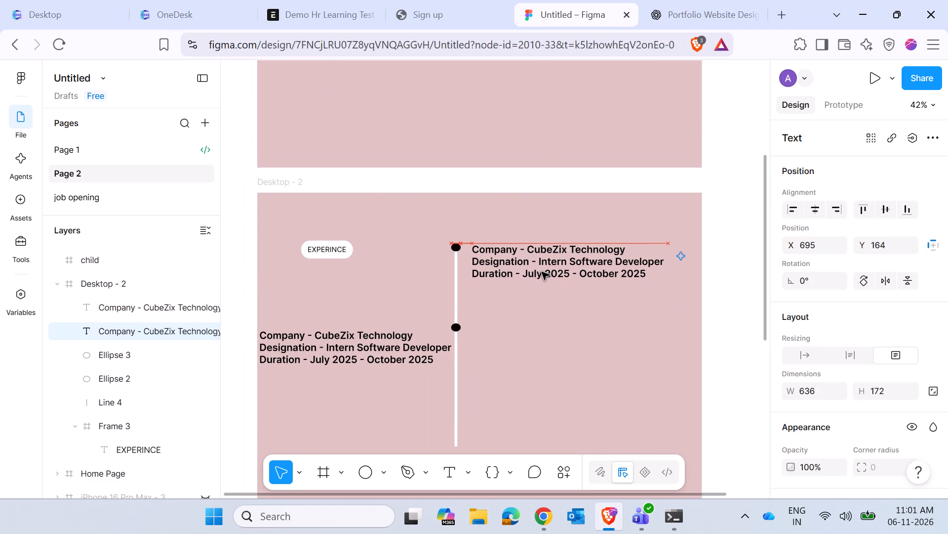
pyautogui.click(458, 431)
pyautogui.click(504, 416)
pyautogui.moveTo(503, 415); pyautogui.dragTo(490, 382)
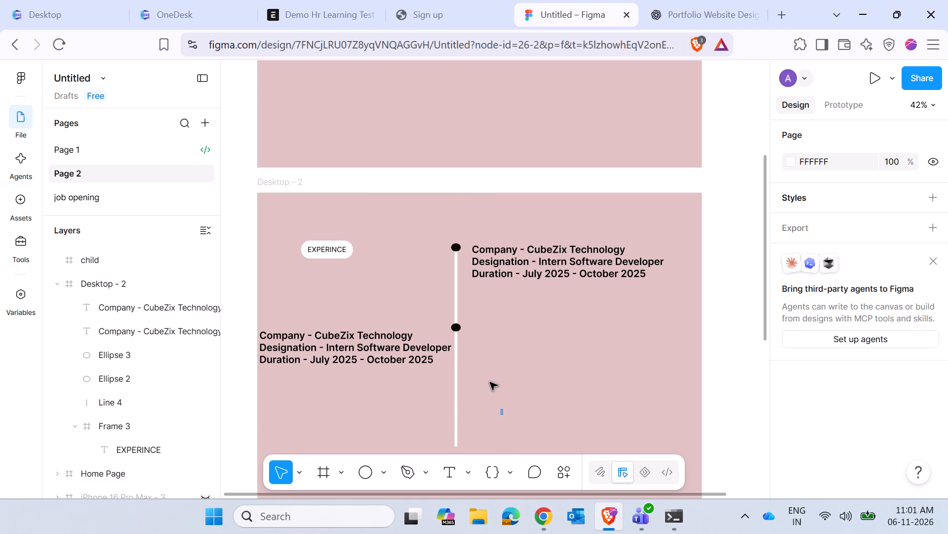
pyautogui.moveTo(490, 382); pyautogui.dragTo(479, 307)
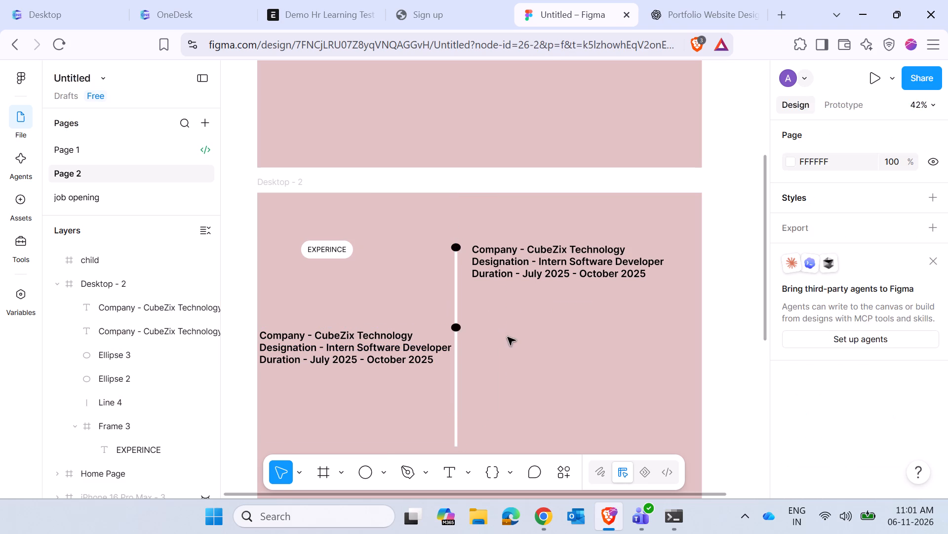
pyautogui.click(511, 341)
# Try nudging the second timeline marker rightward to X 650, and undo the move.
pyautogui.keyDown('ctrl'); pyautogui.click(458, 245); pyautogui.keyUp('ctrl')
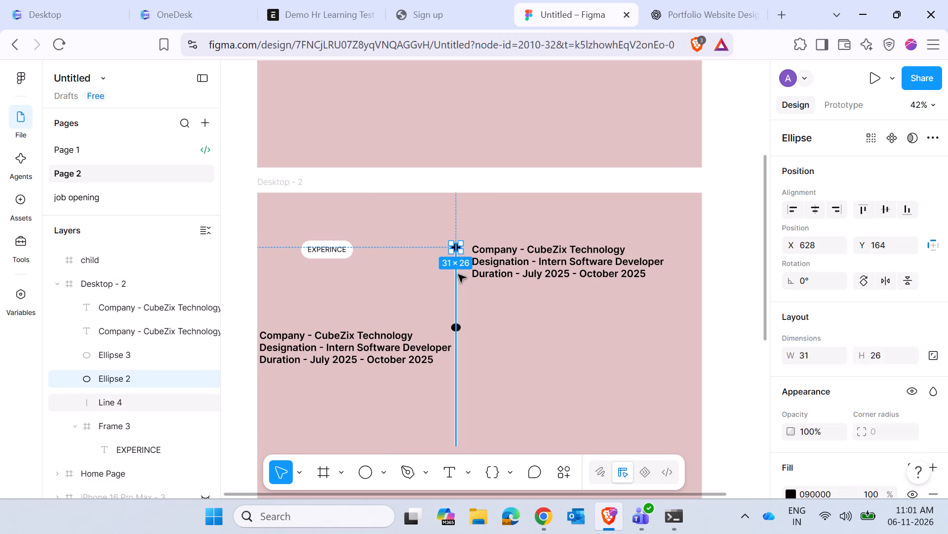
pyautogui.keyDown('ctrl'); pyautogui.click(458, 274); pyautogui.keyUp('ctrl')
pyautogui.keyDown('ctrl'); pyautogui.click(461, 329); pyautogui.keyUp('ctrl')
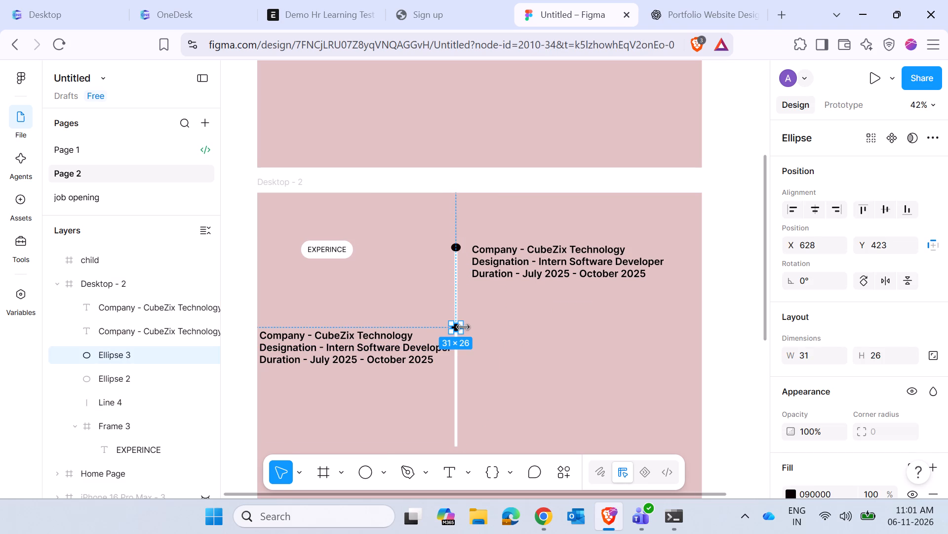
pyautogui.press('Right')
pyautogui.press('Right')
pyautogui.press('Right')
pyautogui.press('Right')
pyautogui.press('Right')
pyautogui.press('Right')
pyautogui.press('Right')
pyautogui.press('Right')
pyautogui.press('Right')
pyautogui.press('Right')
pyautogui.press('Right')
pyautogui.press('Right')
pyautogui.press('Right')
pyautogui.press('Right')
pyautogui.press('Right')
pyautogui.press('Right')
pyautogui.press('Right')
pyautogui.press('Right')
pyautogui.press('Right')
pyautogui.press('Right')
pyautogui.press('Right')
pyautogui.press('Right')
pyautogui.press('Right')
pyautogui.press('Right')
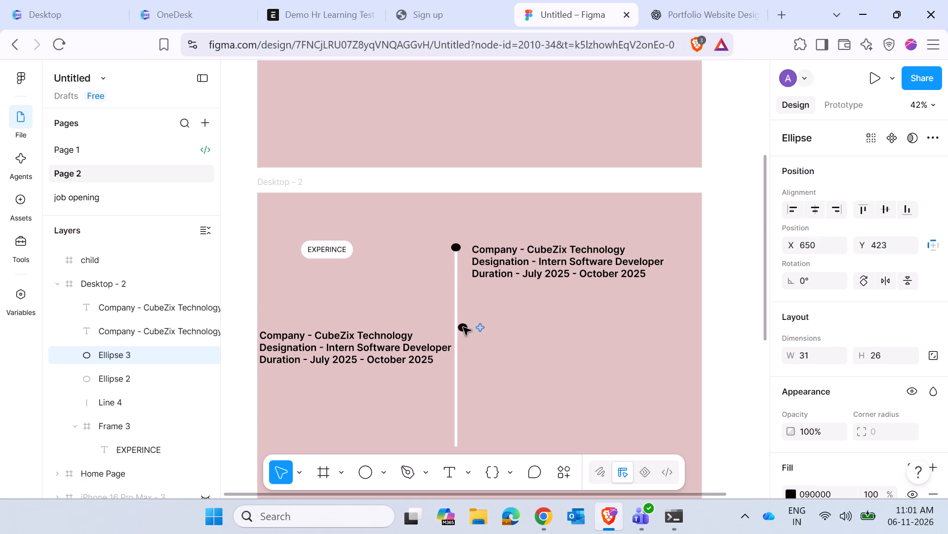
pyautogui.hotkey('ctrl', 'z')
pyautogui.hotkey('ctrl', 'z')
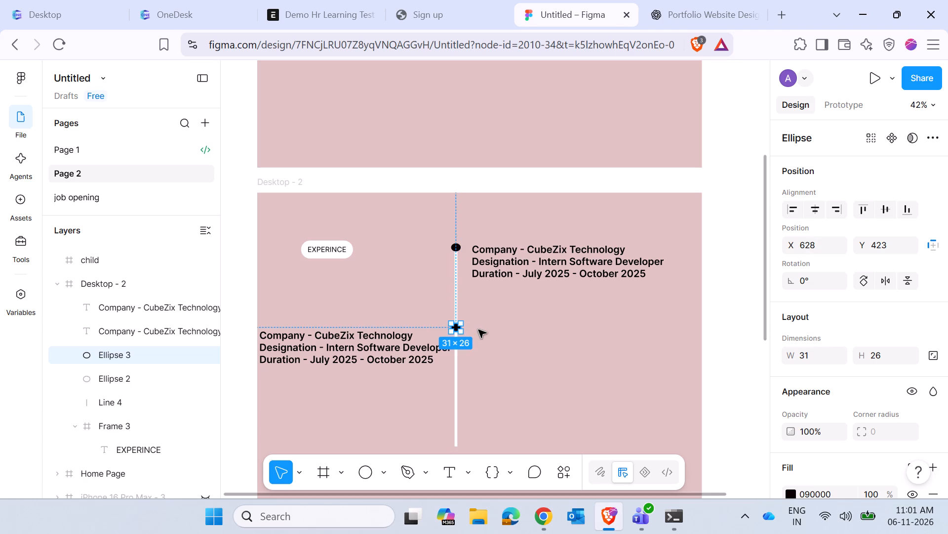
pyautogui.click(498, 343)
# Select the first marker together with the vertical line and nudge both rightward, close to the first experience entry.
pyautogui.keyDown('ctrl'); pyautogui.click(457, 245); pyautogui.keyUp('ctrl')
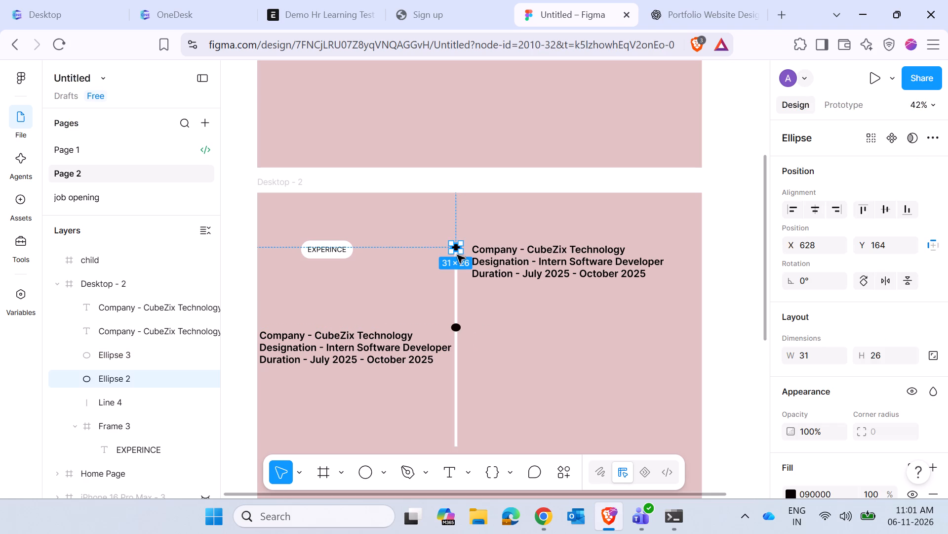
pyautogui.keyDown('ctrl'); pyautogui.click(457, 291); pyautogui.keyUp('ctrl')
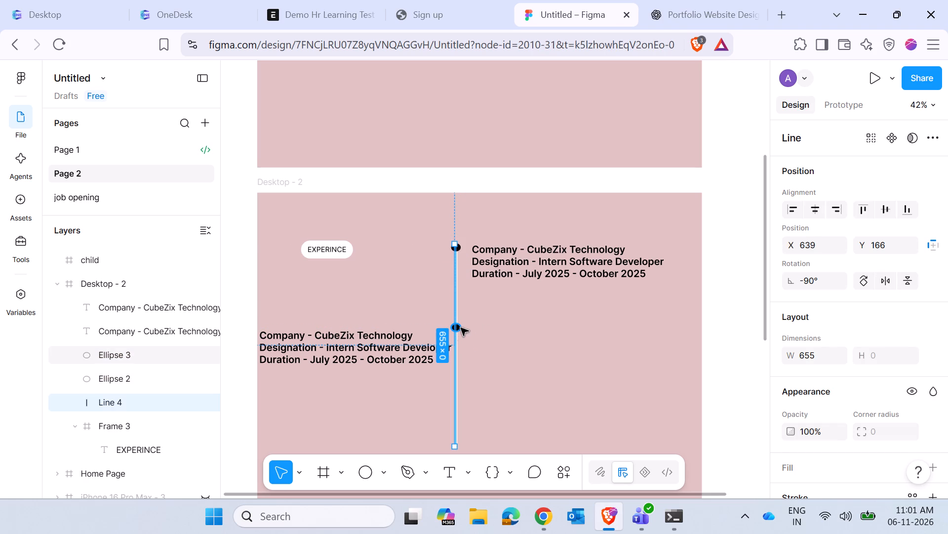
pyautogui.keyDown('ctrl'); pyautogui.click(461, 328); pyautogui.keyUp('ctrl')
pyautogui.keyDown('ctrl'); pyautogui.click(460, 247); pyautogui.keyUp('ctrl')
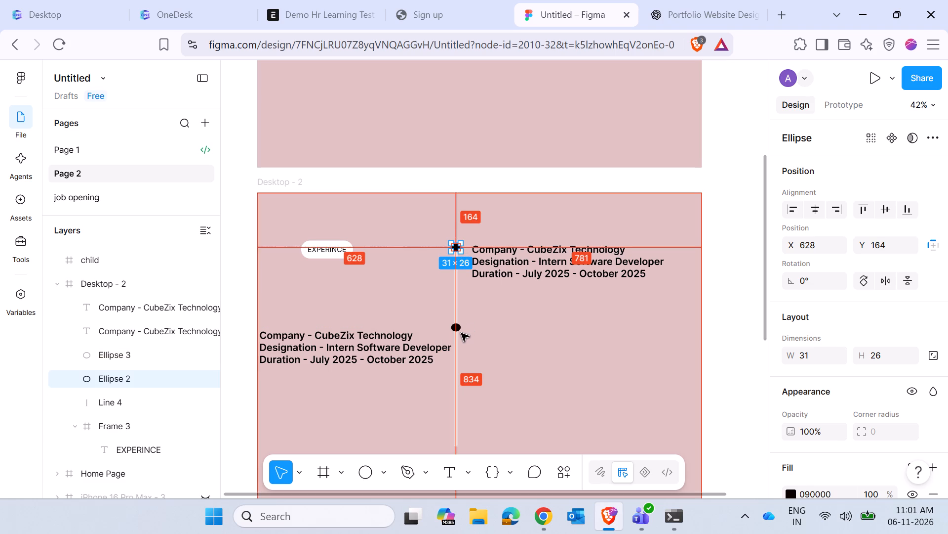
pyautogui.keyDown('alt'); pyautogui.click(458, 328); pyautogui.keyUp('alt')
pyautogui.keyDown('alt'); pyautogui.click(455, 251); pyautogui.keyUp('alt')
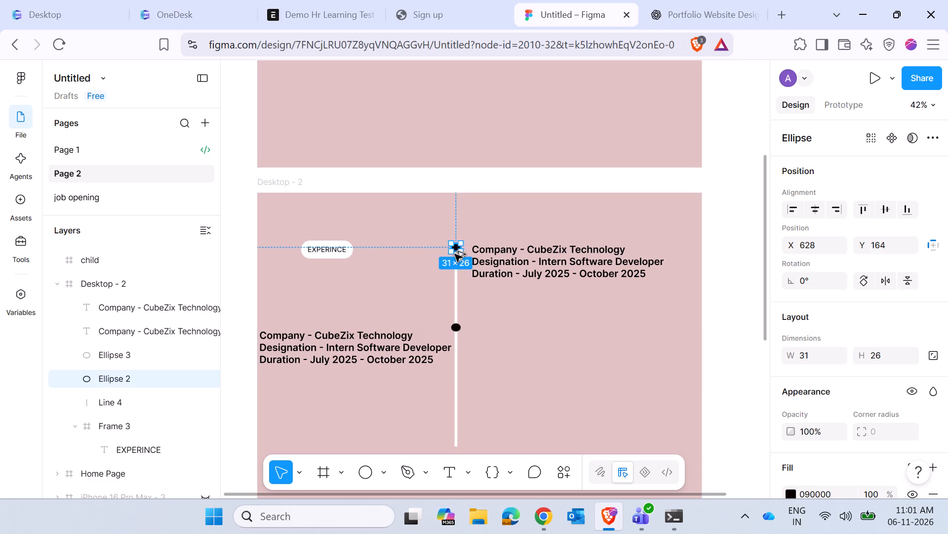
pyautogui.click(474, 365)
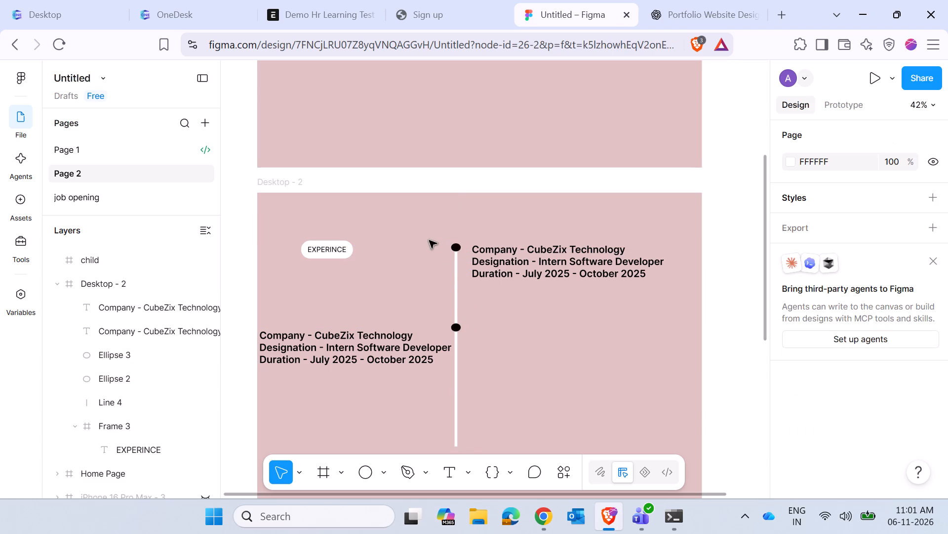
pyautogui.moveTo(429, 240); pyautogui.dragTo(458, 268)
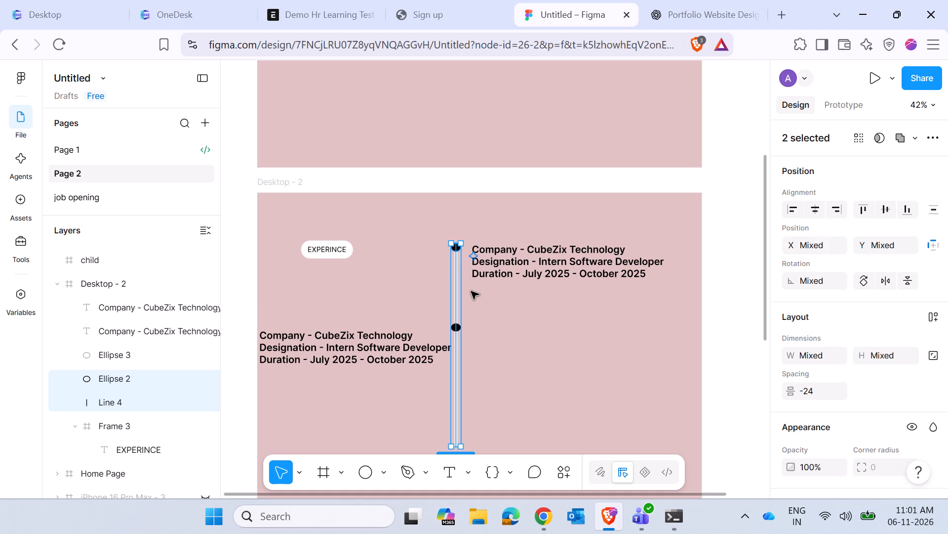
pyautogui.press('Right')
pyautogui.press('Right')
pyautogui.press('Right')
pyautogui.press('Right')
pyautogui.press('Right')
pyautogui.press('Right')
pyautogui.press('Right')
pyautogui.press('Right')
pyautogui.press('Right')
pyautogui.press('Right')
pyautogui.press('Right')
pyautogui.press('Right')
pyautogui.press('Right')
pyautogui.press('Right')
pyautogui.press('Right')
pyautogui.press('Right')
pyautogui.press('Right')
pyautogui.press('Right')
pyautogui.press('Right')
pyautogui.press('Right')
pyautogui.press('Right')
pyautogui.press('Right')
pyautogui.press('Right')
pyautogui.press('Right')
pyautogui.press('Right')
pyautogui.press('Right')
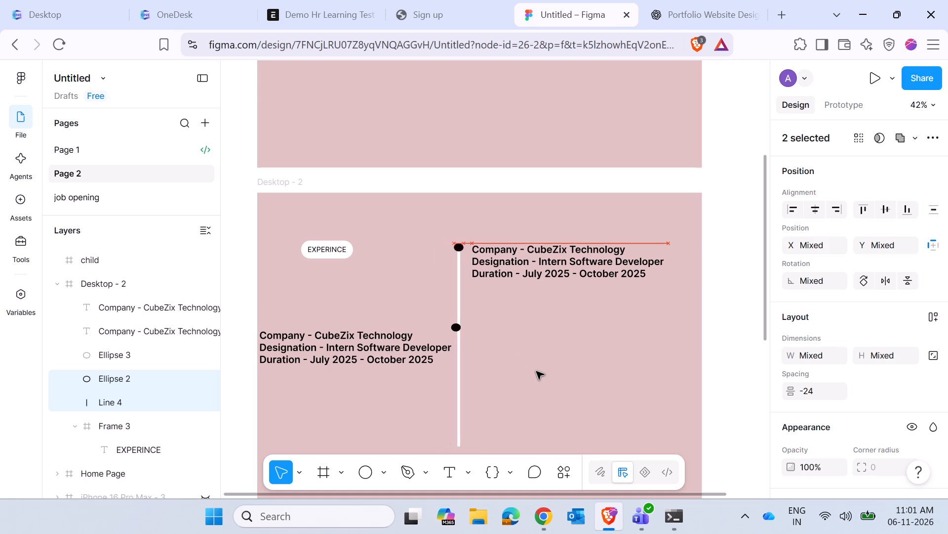
pyautogui.press('Right')
pyautogui.press('Right')
pyautogui.press('Right')
pyautogui.press('Right')
pyautogui.press('Right')
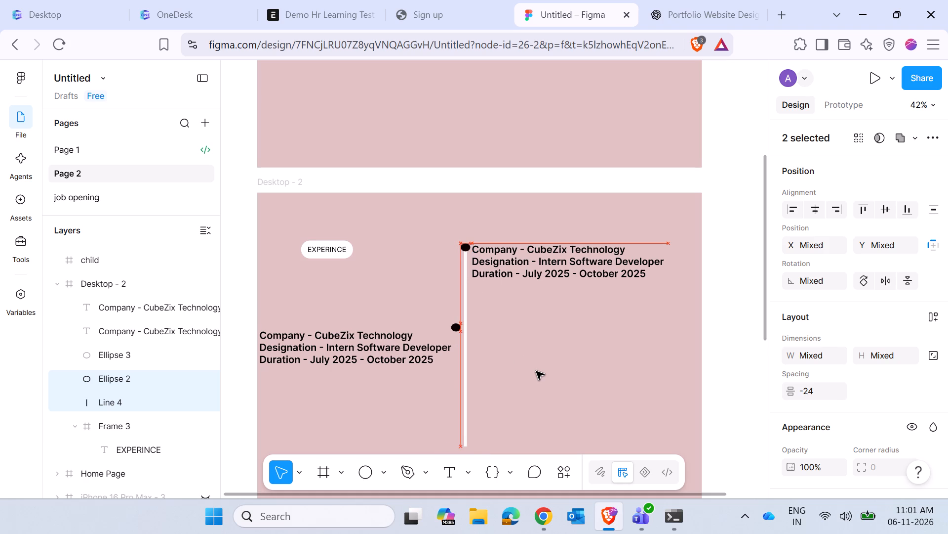
# Nudge the second marker rightward to about X 660 so it sits centred on the vertical line.
pyautogui.click(454, 327)
pyautogui.press('Right')
pyautogui.press('Right')
pyautogui.press('Right')
pyautogui.press('Right')
pyautogui.press('Right')
pyautogui.press('Right')
pyautogui.press('Right')
pyautogui.press('Right')
pyautogui.press('Right')
pyautogui.press('Right')
pyautogui.press('Right')
pyautogui.press('Right')
pyautogui.press('Right')
pyautogui.press('Right')
pyautogui.press('Right')
pyautogui.press('Right')
pyautogui.press('Right')
pyautogui.press('Right')
pyautogui.press('Right')
pyautogui.press('Right')
pyautogui.press('Right')
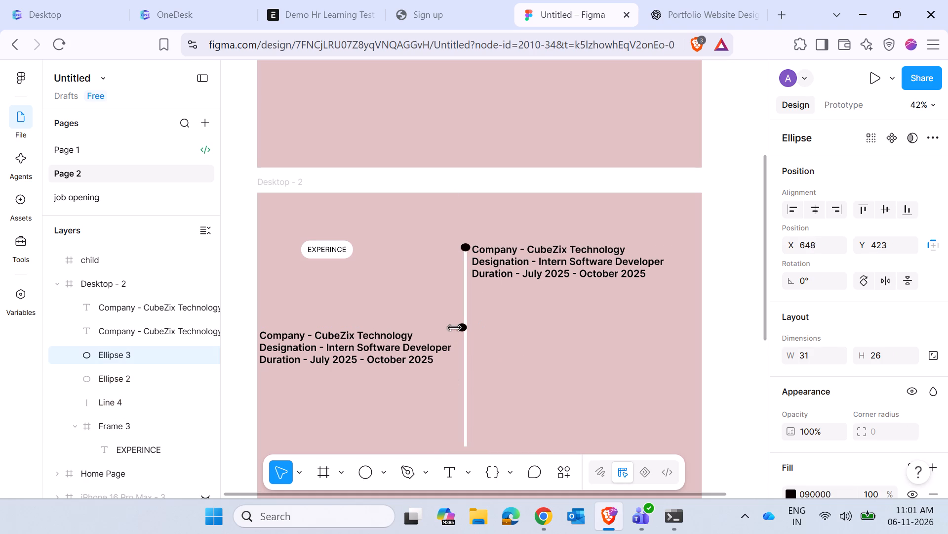
pyautogui.press('Right')
pyautogui.press('Right')
pyautogui.press('Right')
pyautogui.press('Right')
pyautogui.press('Right')
pyautogui.press('Right')
pyautogui.press('Right')
pyautogui.press('Right')
pyautogui.press('Right')
pyautogui.press('Left')
pyautogui.click(408, 425)
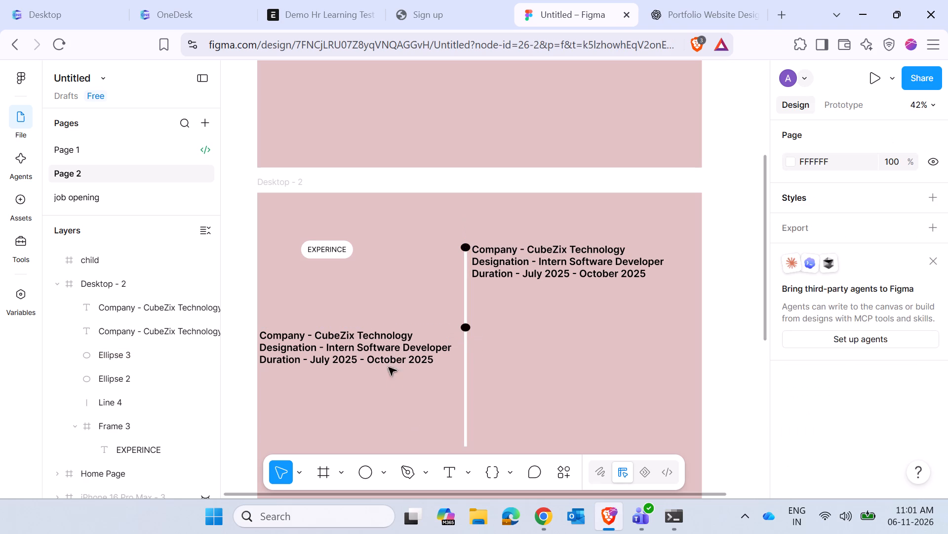
# Nudge the experience text beside the second marker rightward, closer to the vertical line, to X 26.
pyautogui.click(383, 349)
pyautogui.press('Right')
pyautogui.press('Right')
pyautogui.press('Right')
pyautogui.press('Right')
pyautogui.press('Right')
pyautogui.press('Right')
pyautogui.press('Right')
pyautogui.press('Right')
pyautogui.press('Right')
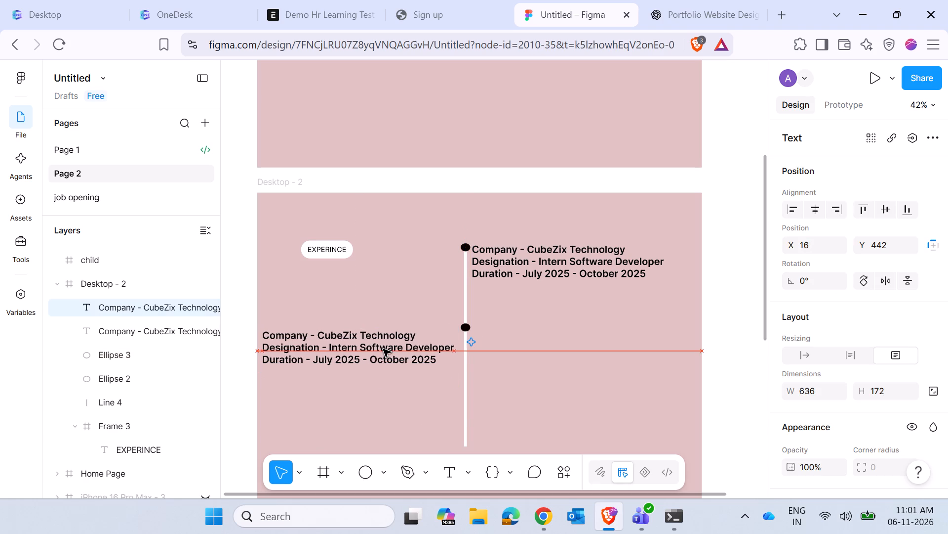
pyautogui.press('Right')
pyautogui.press('Right')
pyautogui.press('Right')
pyautogui.press('Right')
pyautogui.press('Right')
pyautogui.press('Right')
pyautogui.press('Right')
pyautogui.press('Right')
pyautogui.press('Right')
pyautogui.press('Right')
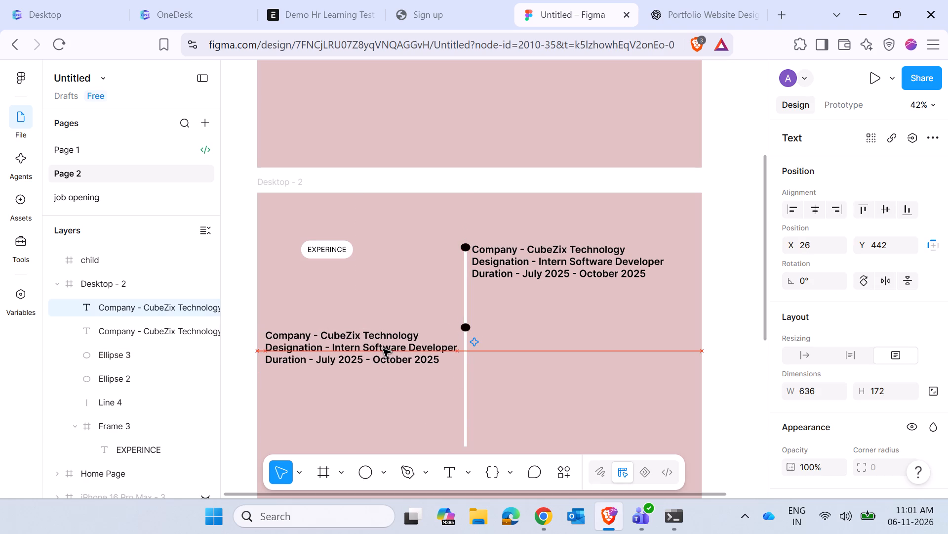
# Change the designation in the second marker's experience entry to Junior Software Developer.
pyautogui.tripleClick(356, 349)
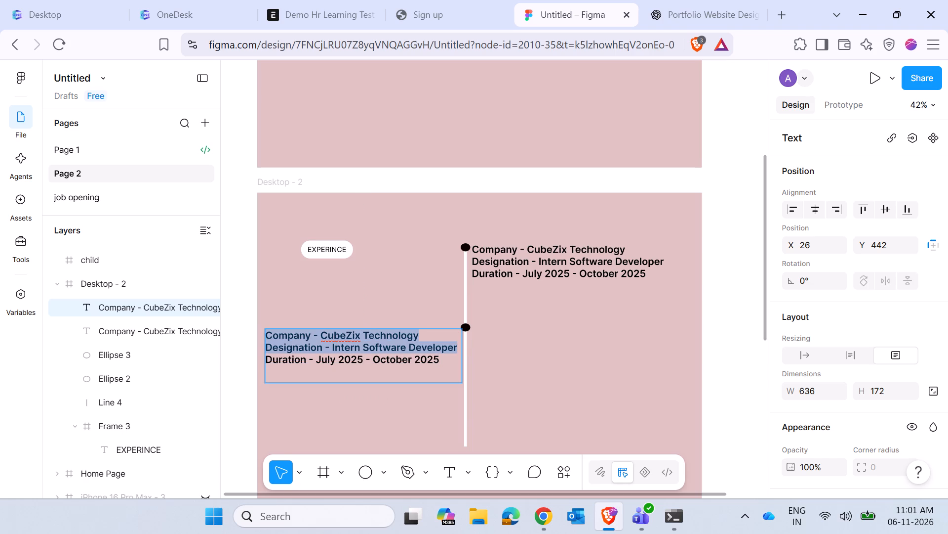
pyautogui.doubleClick(350, 348)
pyautogui.write('JU')
pyautogui.press('BackSpace')
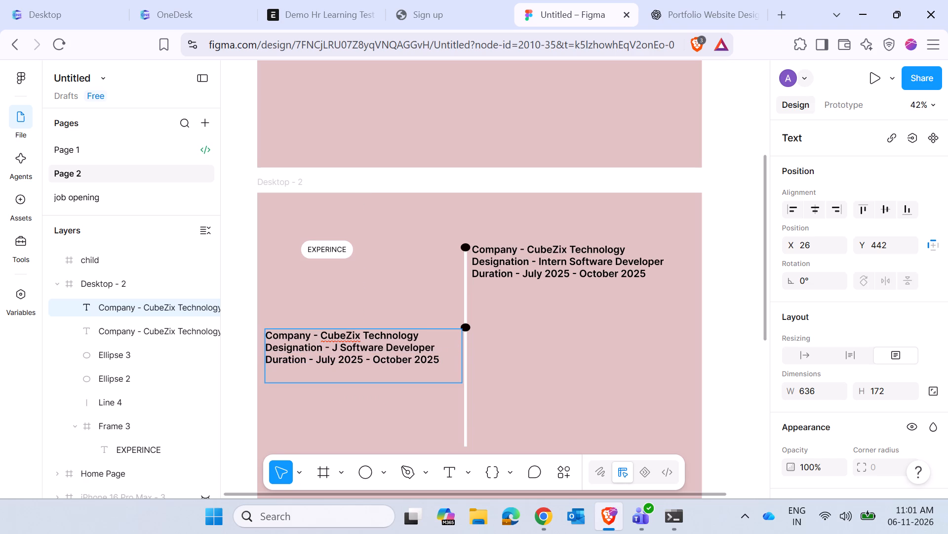
pyautogui.write('uniior')
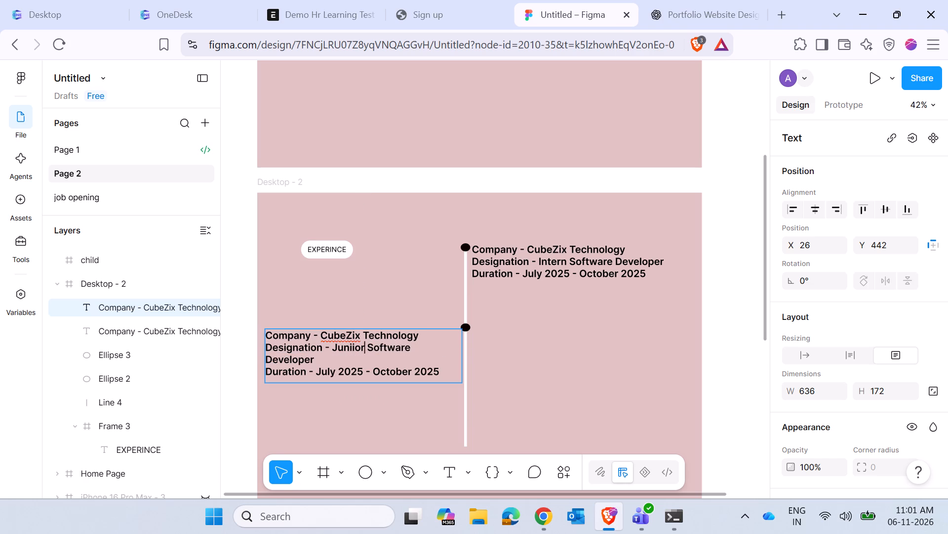
pyautogui.press('BackSpace')
pyautogui.press('BackSpace')
pyautogui.press('BackSpace')
pyautogui.write('or')
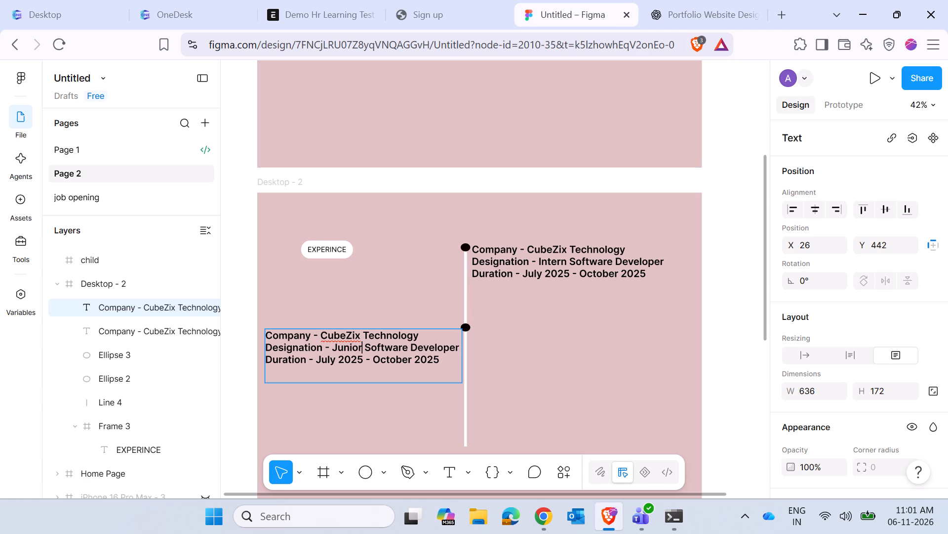
# Change the duration in the second marker's experience entry to Nov 2025 - Ongoing.
pyautogui.doubleClick(325, 360)
pyautogui.write('Nov')
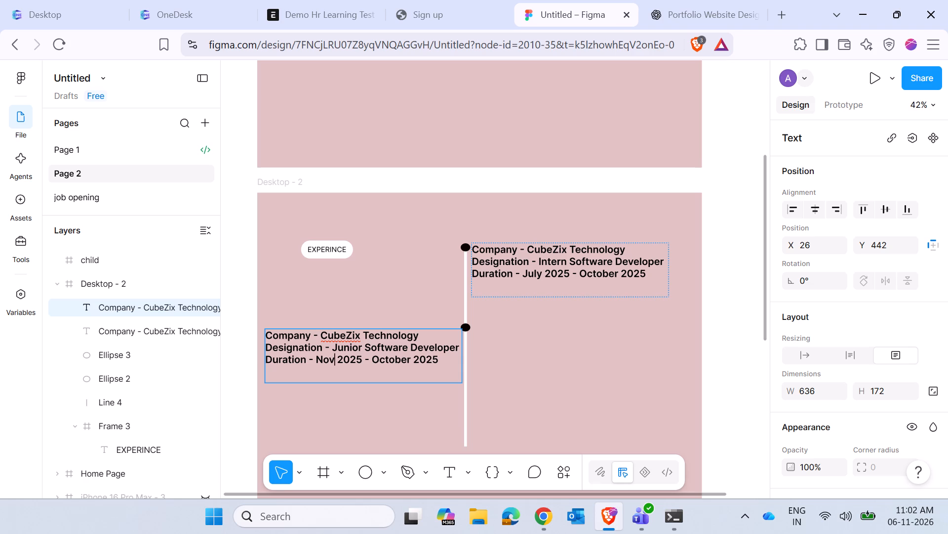
pyautogui.click(361, 363)
pyautogui.doubleClick(416, 362)
pyautogui.press('BackSpace')
pyautogui.press('BackSpace')
pyautogui.press('BackSpace')
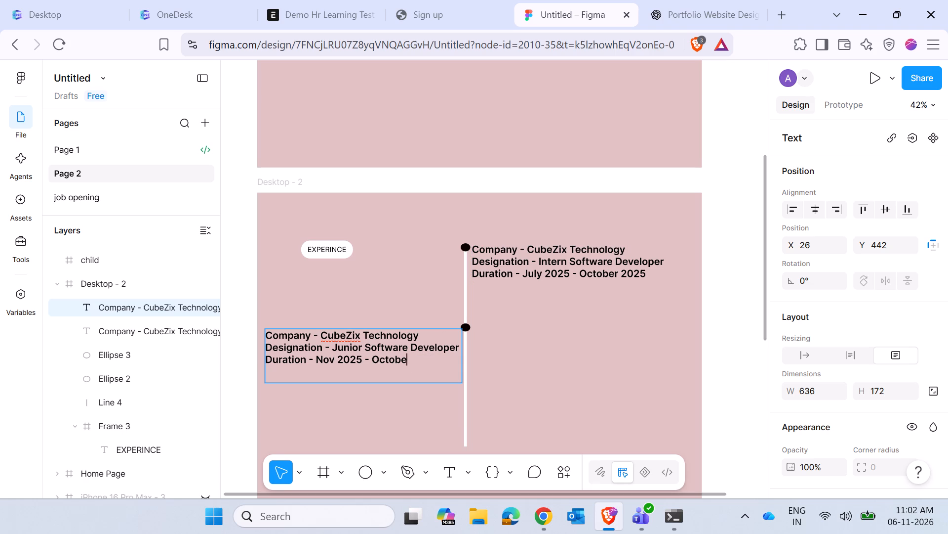
pyautogui.press('BackSpace')
pyautogui.press('BackSpace')
pyautogui.press('BackSpace')
pyautogui.press('BackSpace')
pyautogui.press('BackSpace')
pyautogui.write('ngoing')
pyautogui.click(530, 325)
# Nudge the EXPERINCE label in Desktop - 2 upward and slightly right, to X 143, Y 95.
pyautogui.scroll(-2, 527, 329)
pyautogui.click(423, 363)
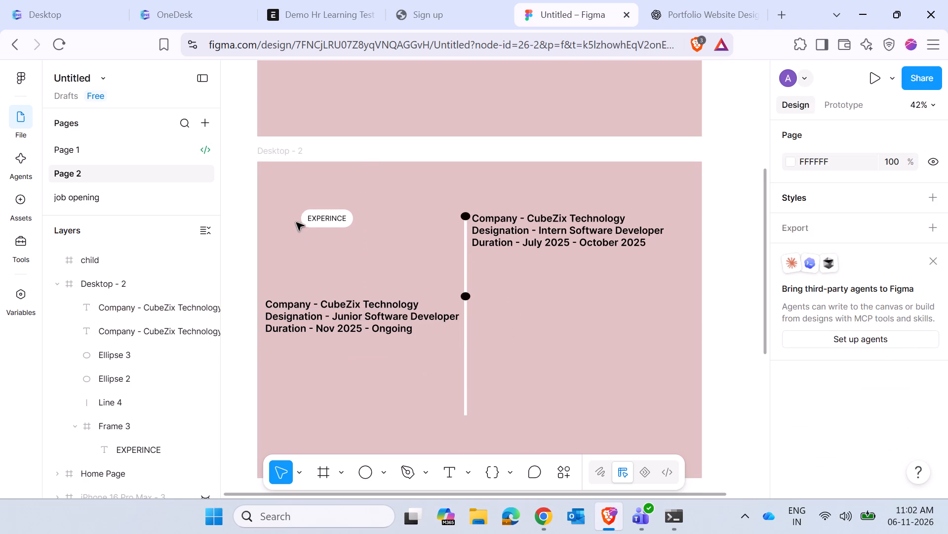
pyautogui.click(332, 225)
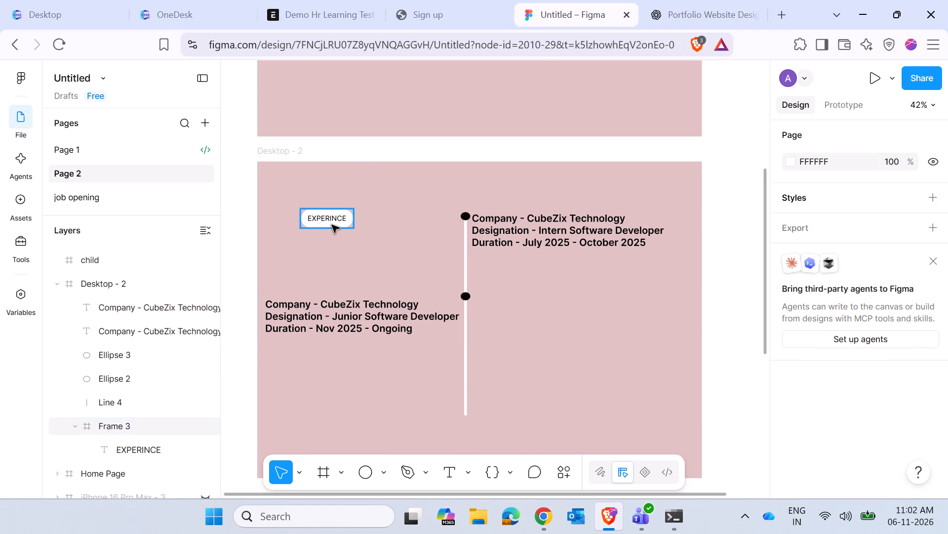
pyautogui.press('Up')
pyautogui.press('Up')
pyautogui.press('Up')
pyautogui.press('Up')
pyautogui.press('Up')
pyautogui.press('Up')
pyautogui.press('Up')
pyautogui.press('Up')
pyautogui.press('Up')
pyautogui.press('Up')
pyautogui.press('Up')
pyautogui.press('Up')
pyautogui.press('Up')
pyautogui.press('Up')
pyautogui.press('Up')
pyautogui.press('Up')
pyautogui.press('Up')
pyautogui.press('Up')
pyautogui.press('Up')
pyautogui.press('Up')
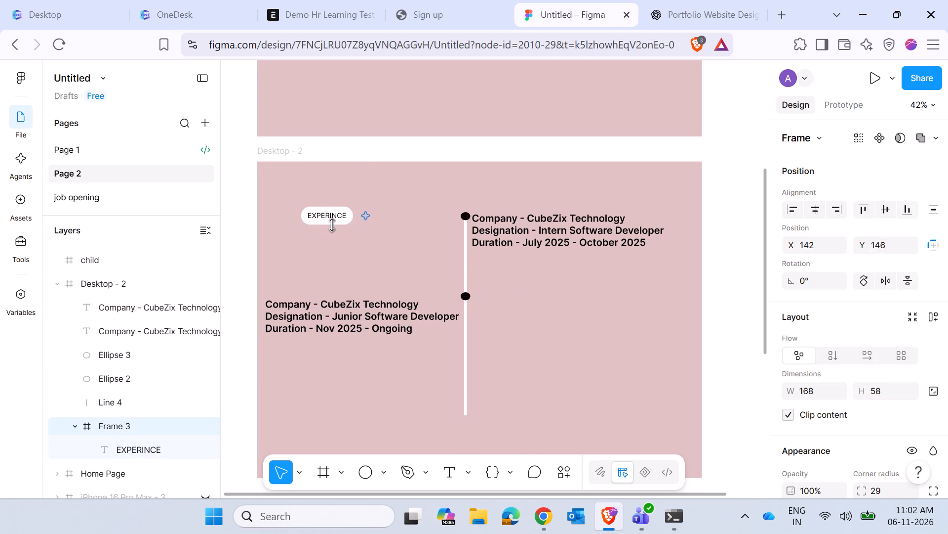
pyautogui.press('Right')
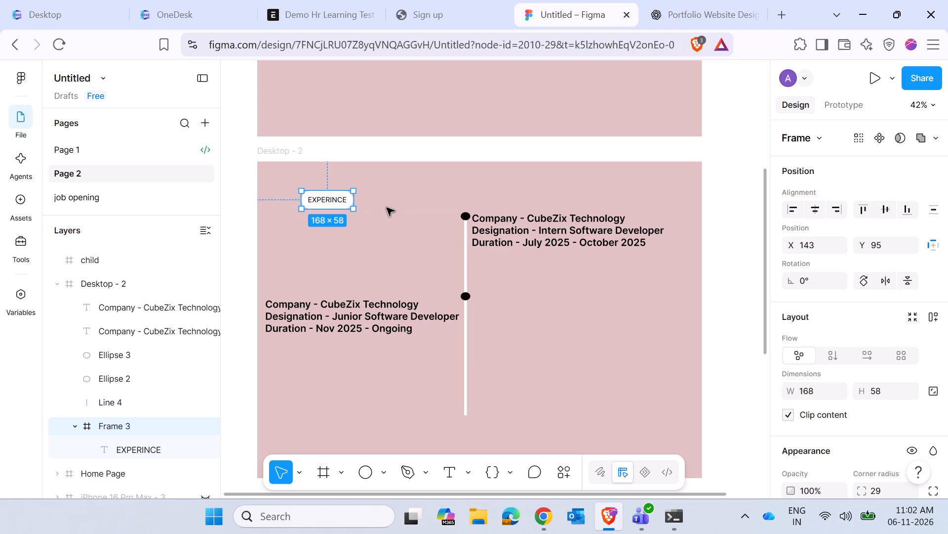
# Move the EXPERINCE label to just above the top of the vertical timeline line, at about X 575, Y 73.
pyautogui.moveTo(342, 198); pyautogui.dragTo(348, 198)
pyautogui.moveTo(348, 198); pyautogui.dragTo(474, 191)
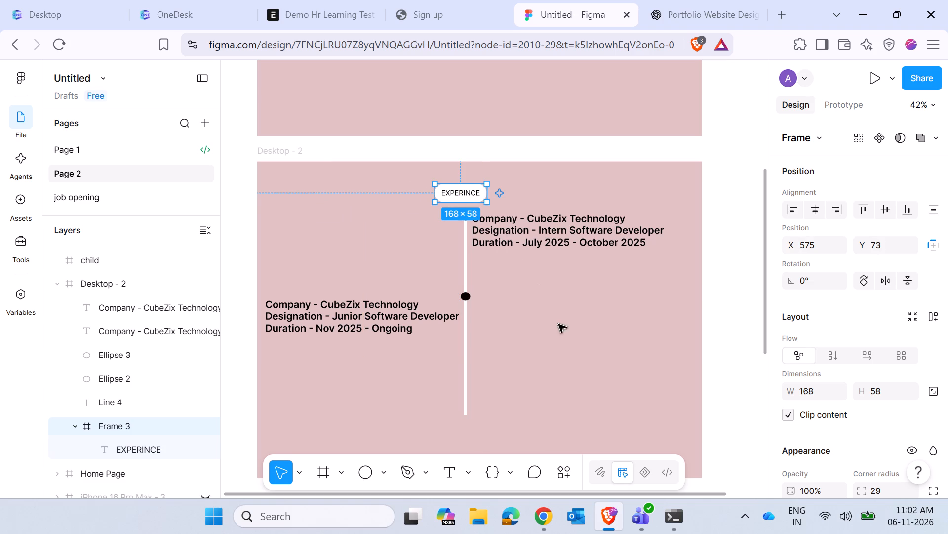
pyautogui.click(569, 350)
# Move the login and sign-up iPhone 16 Pro Max frames together with their icons rightward, clear of the space below Desktop - 2.
pyautogui.scroll(-10, 569, 350)
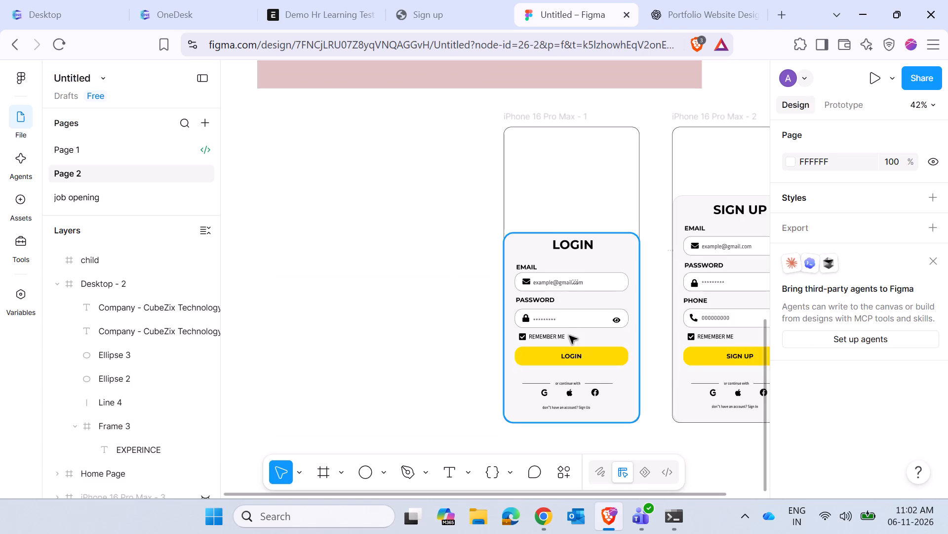
pyautogui.scroll(3, 569, 336)
pyautogui.scroll(-4, 429, 323)
pyautogui.scroll(-2, 490, 307)
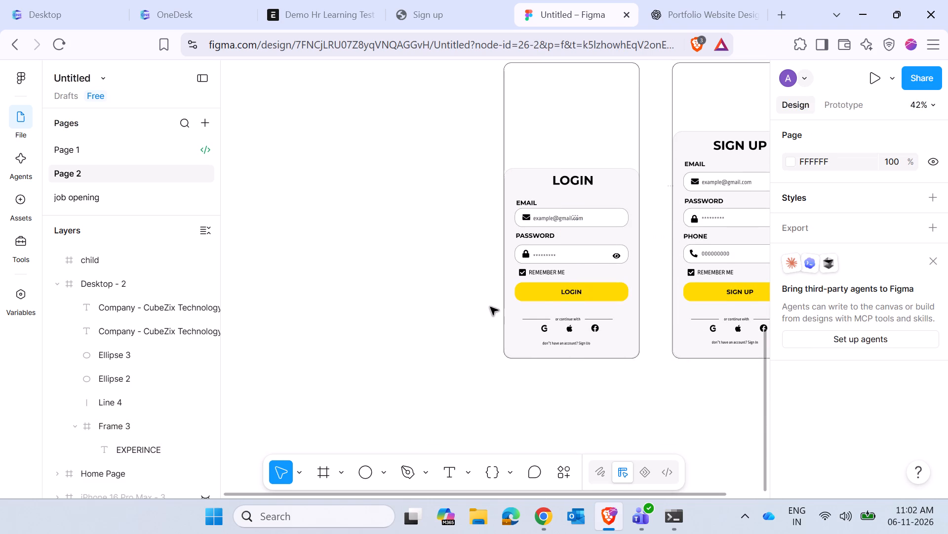
pyautogui.scroll(-6, 490, 307)
pyautogui.moveTo(720, 374); pyautogui.dragTo(561, 223)
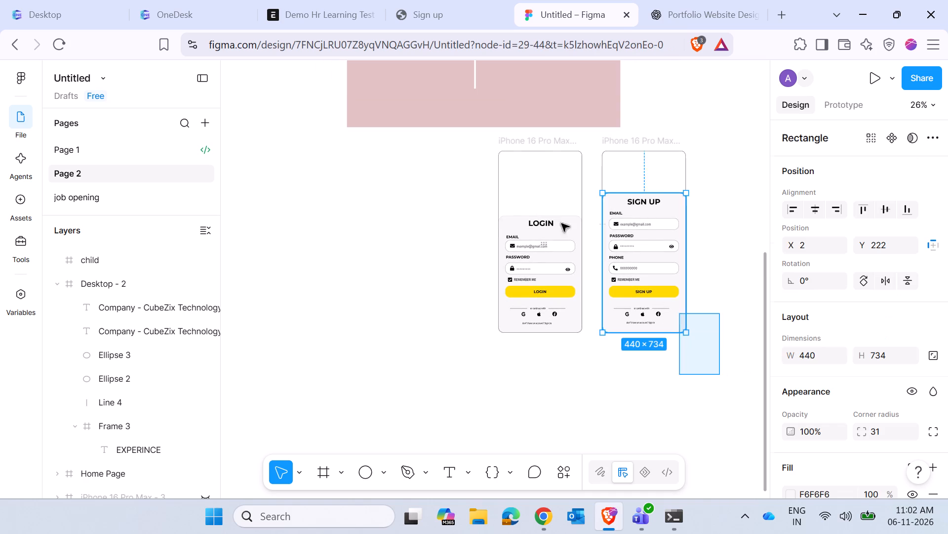
pyautogui.moveTo(561, 223); pyautogui.dragTo(463, 139)
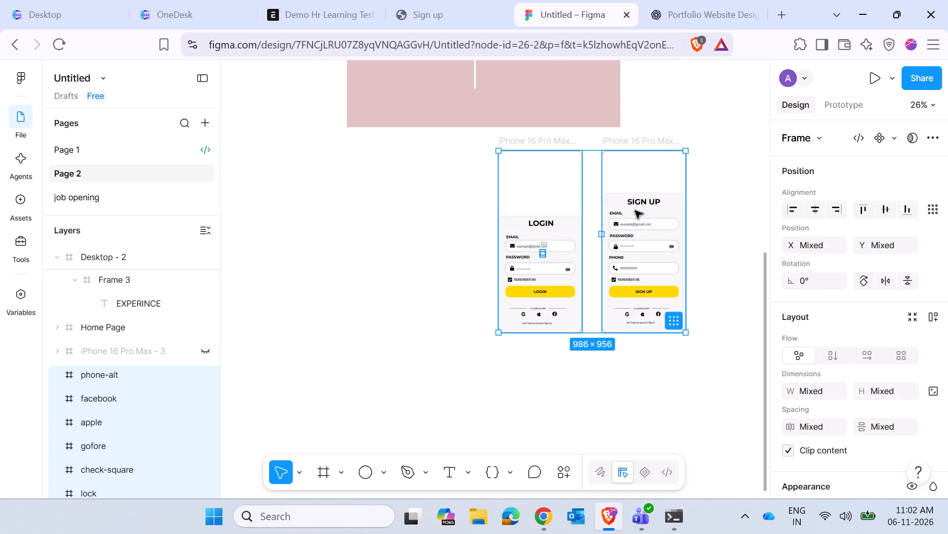
pyautogui.moveTo(652, 222); pyautogui.dragTo(815, 228)
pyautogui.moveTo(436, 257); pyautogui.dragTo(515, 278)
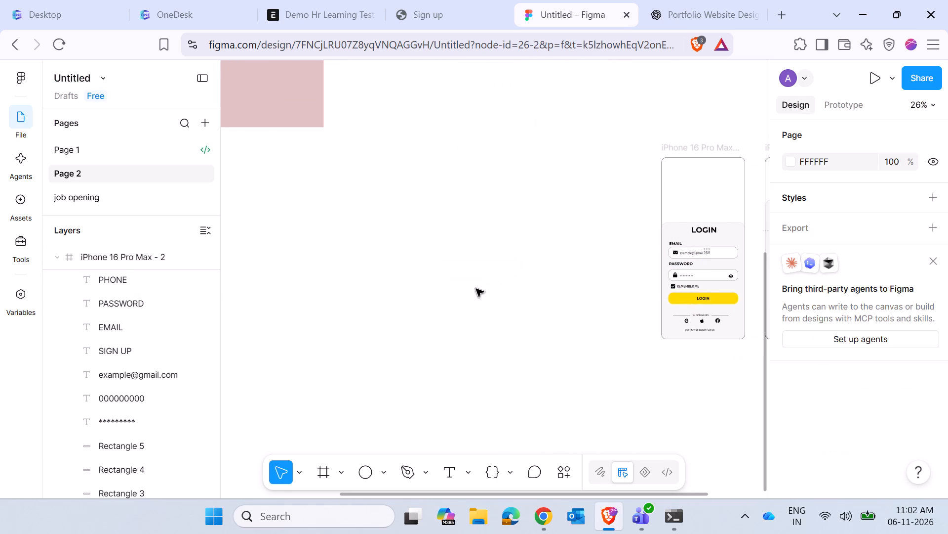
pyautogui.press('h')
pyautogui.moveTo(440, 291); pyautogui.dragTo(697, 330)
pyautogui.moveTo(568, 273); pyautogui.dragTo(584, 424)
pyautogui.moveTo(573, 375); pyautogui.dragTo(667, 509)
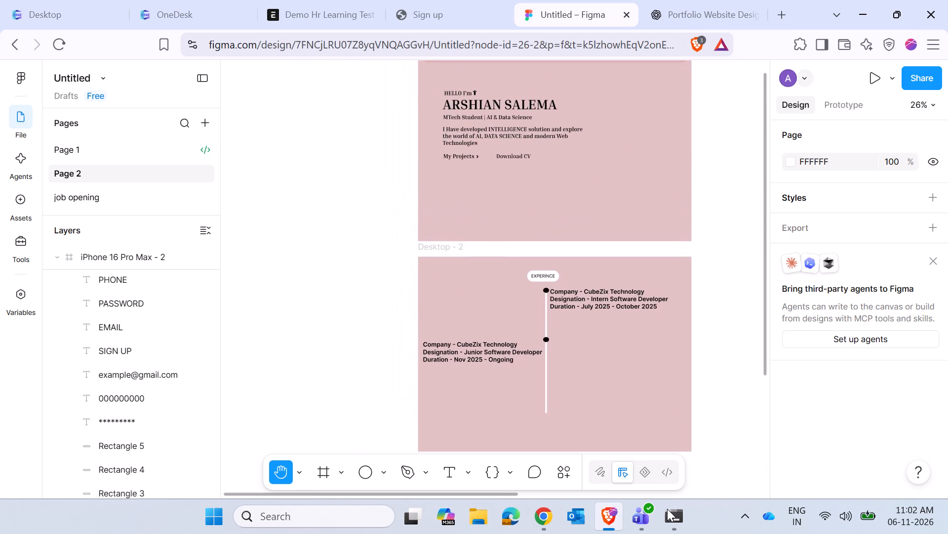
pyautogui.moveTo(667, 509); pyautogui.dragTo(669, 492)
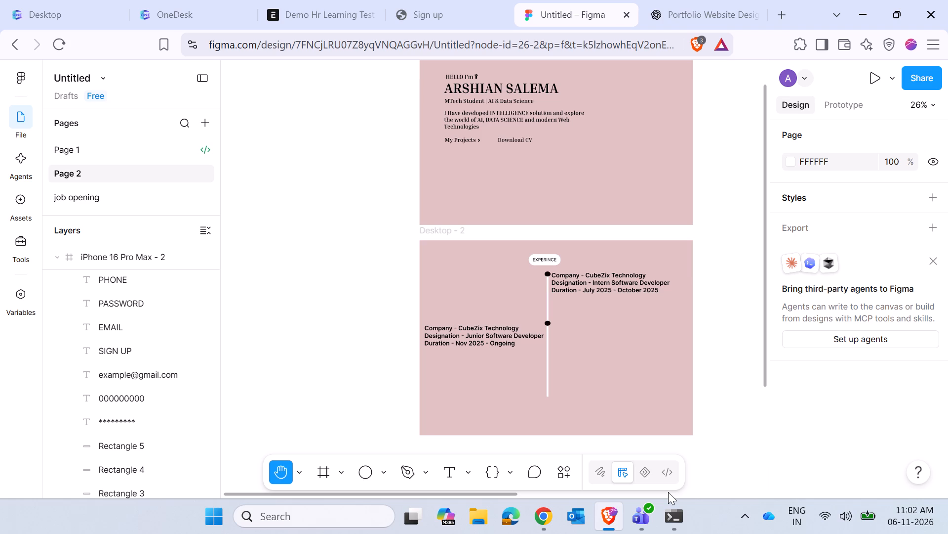
# Switch to the OneDesk ticket list and force a full reload of the page.
pyautogui.click(214, 0)
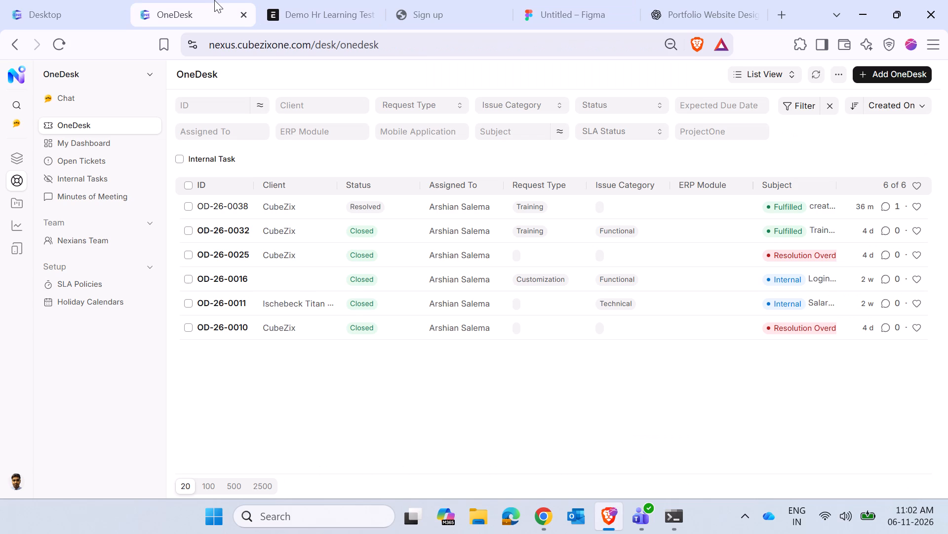
pyautogui.hotkey('ctrl', 'shift', 'r')
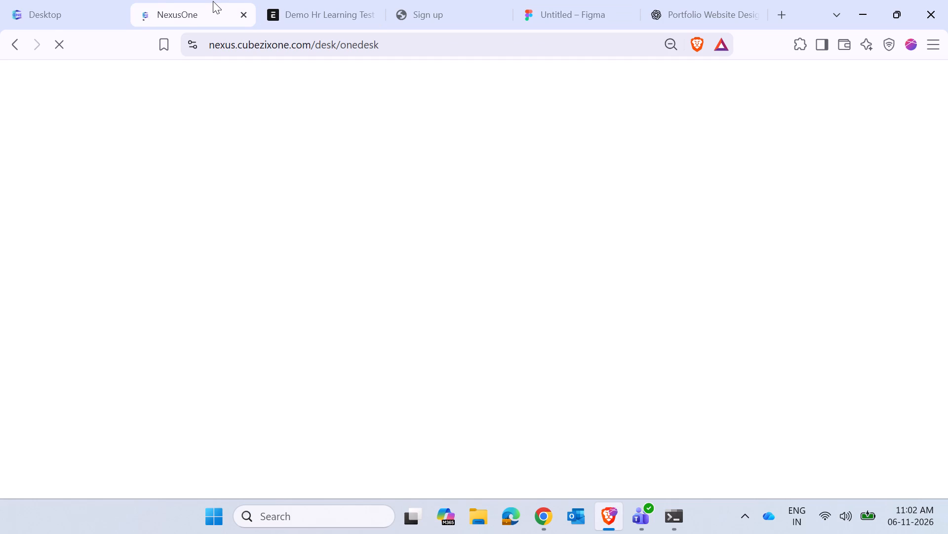
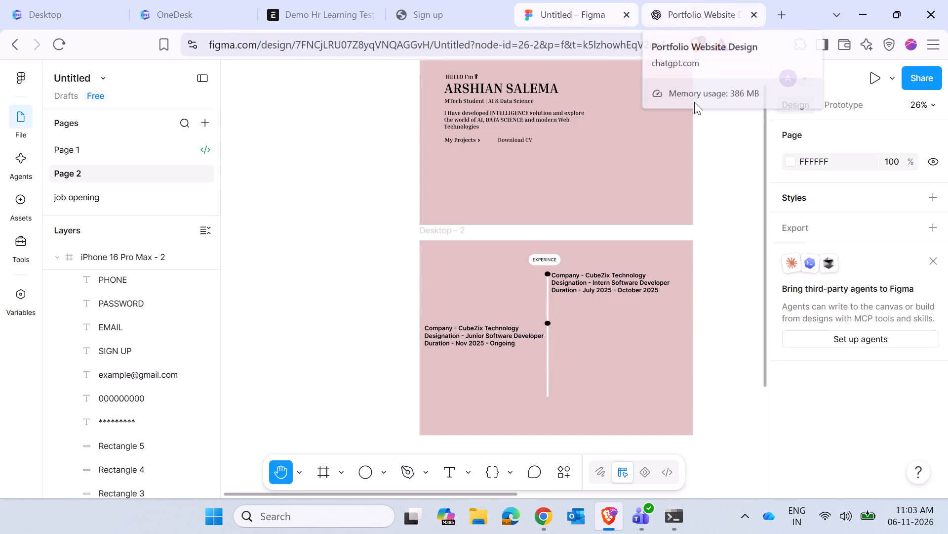
# Review the frames on Page 2 and the layers inside Desktop - 2, including its two company text blocks.
pyautogui.scroll(-2, 577, 273)
pyautogui.scroll(3, 577, 274)
pyautogui.scroll(-6, 577, 274)
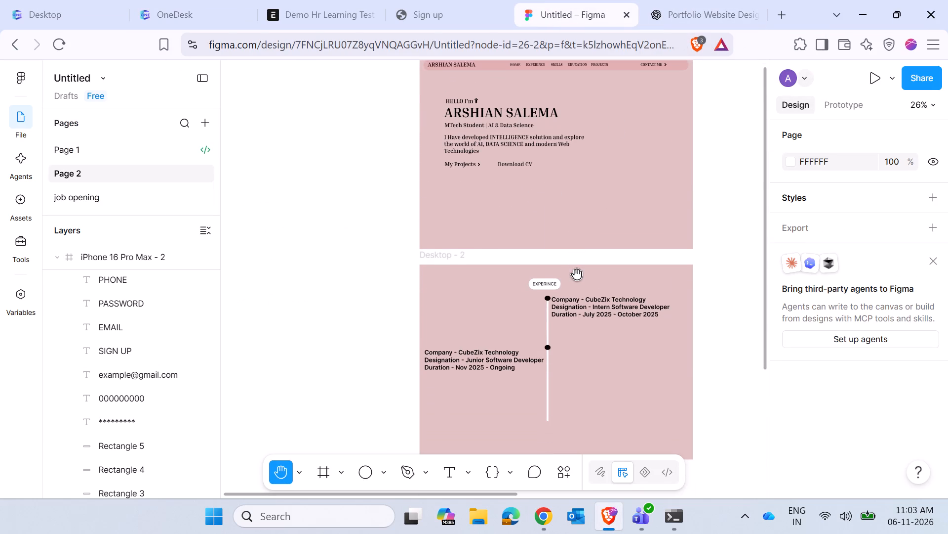
pyautogui.scroll(-2, 577, 274)
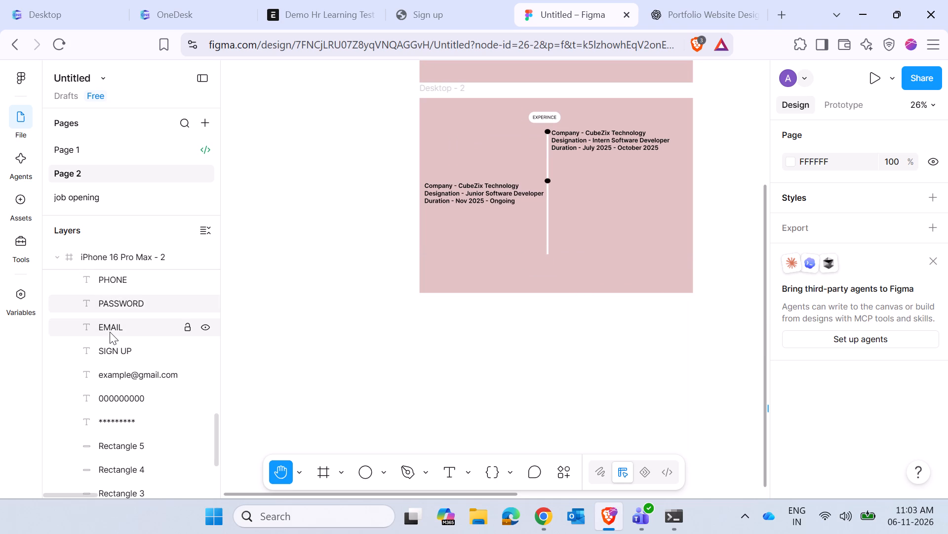
pyautogui.scroll(-2, 122, 335)
pyautogui.scroll(11, 122, 334)
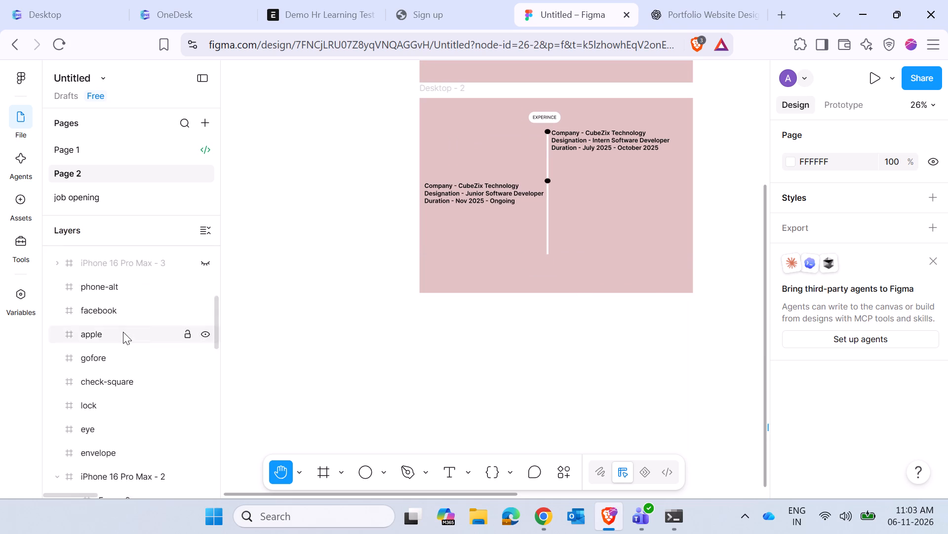
pyautogui.scroll(7, 123, 332)
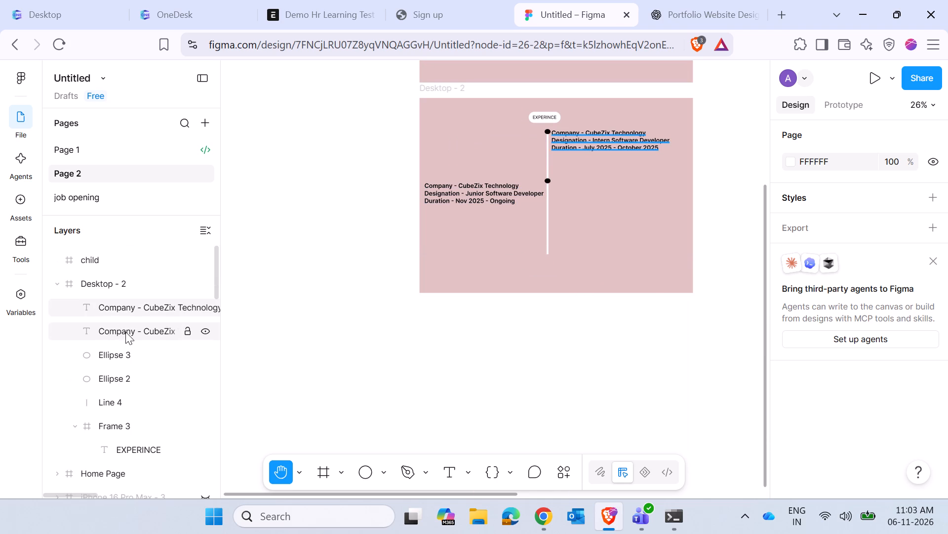
pyautogui.click(125, 332)
pyautogui.click(128, 306)
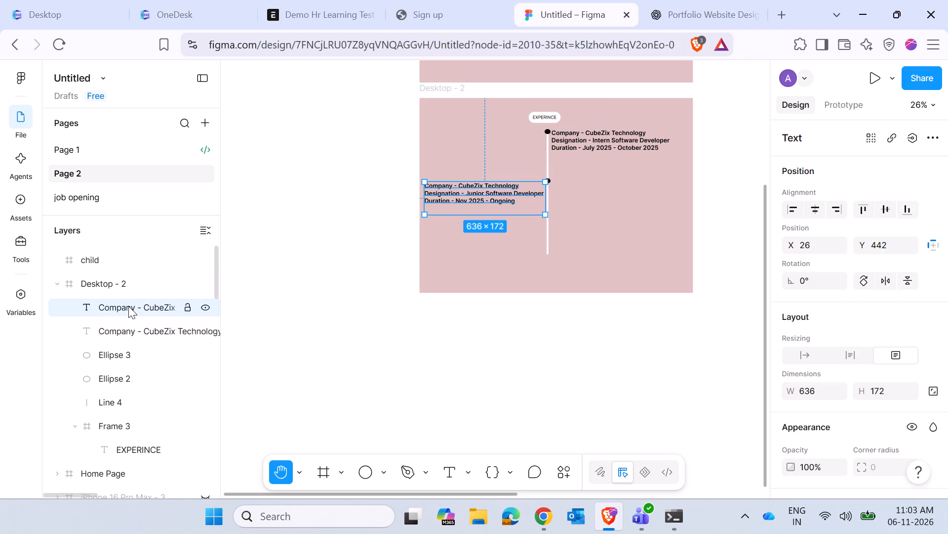
pyautogui.scroll(3, 83, 275)
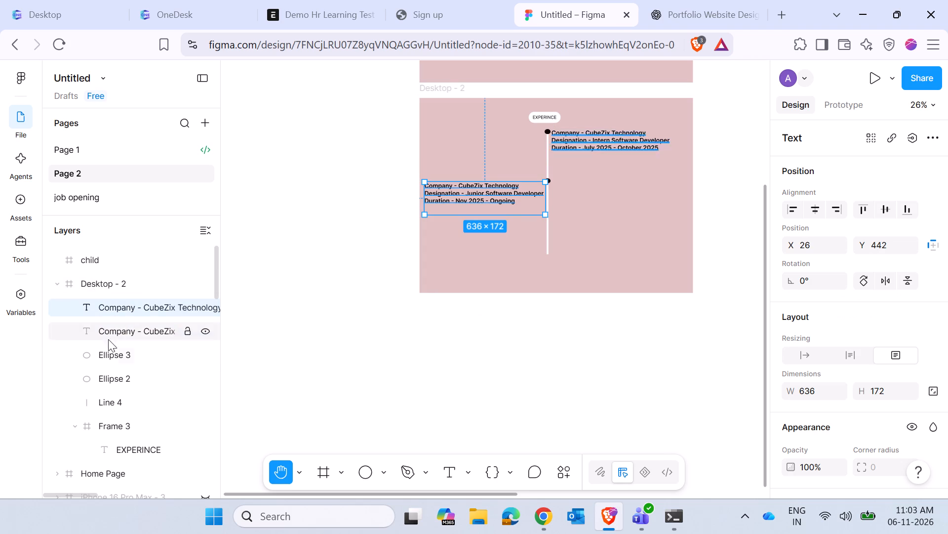
pyautogui.scroll(-1, 108, 354)
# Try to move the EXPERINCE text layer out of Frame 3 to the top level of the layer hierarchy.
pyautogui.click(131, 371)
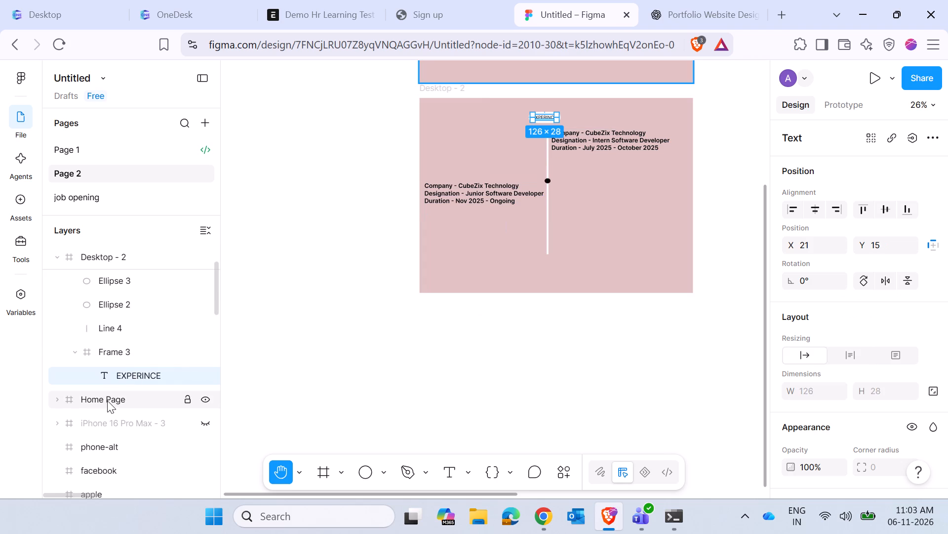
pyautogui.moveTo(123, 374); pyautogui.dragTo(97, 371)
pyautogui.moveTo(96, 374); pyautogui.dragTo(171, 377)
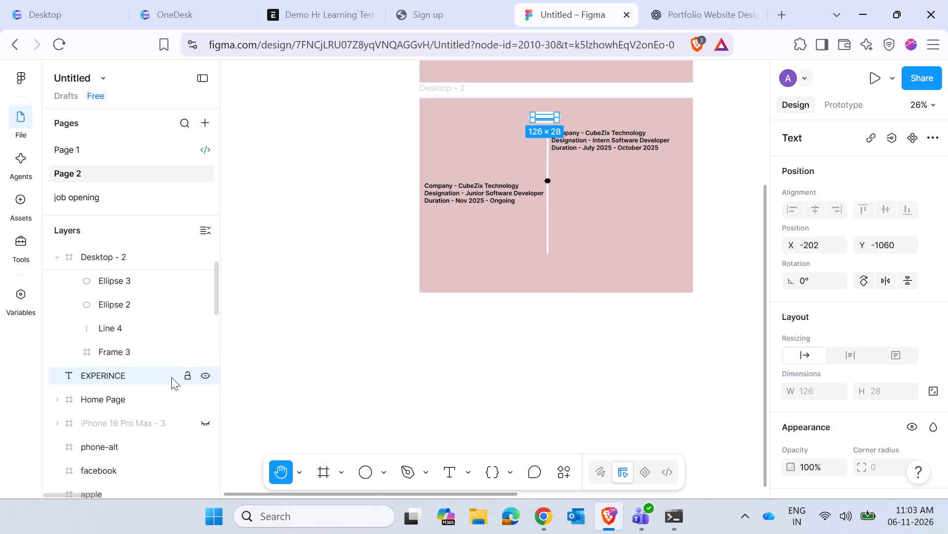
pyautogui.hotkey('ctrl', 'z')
# Group all the timeline contents of Desktop - 2: both company texts, both ellipses, the line and the EXPERINCE label frame.
pyautogui.scroll(2, 88, 374)
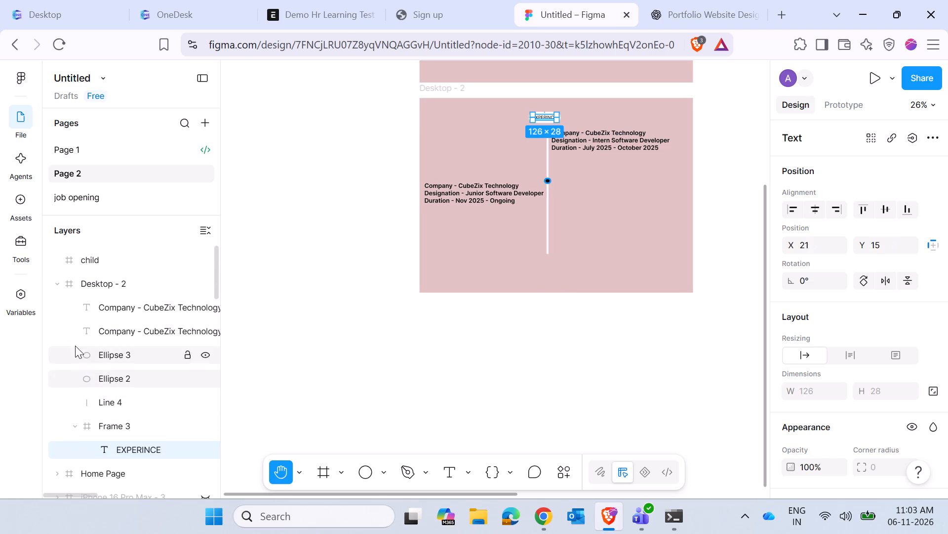
pyautogui.keyDown('ctrl'); pyautogui.click(107, 307); pyautogui.keyUp('ctrl')
pyautogui.keyDown('ctrl'); pyautogui.click(107, 334); pyautogui.keyUp('ctrl')
pyautogui.keyDown('ctrl'); pyautogui.click(110, 356); pyautogui.keyUp('ctrl')
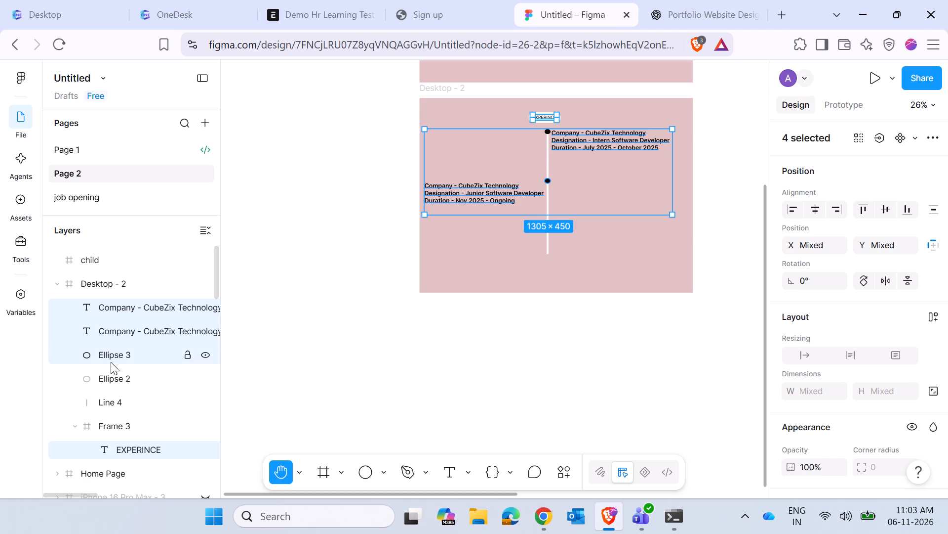
pyautogui.keyDown('ctrl'); pyautogui.click(111, 379); pyautogui.keyUp('ctrl')
pyautogui.keyDown('ctrl'); pyautogui.click(110, 403); pyautogui.keyUp('ctrl')
pyautogui.keyDown('ctrl'); pyautogui.click(108, 423); pyautogui.keyUp('ctrl')
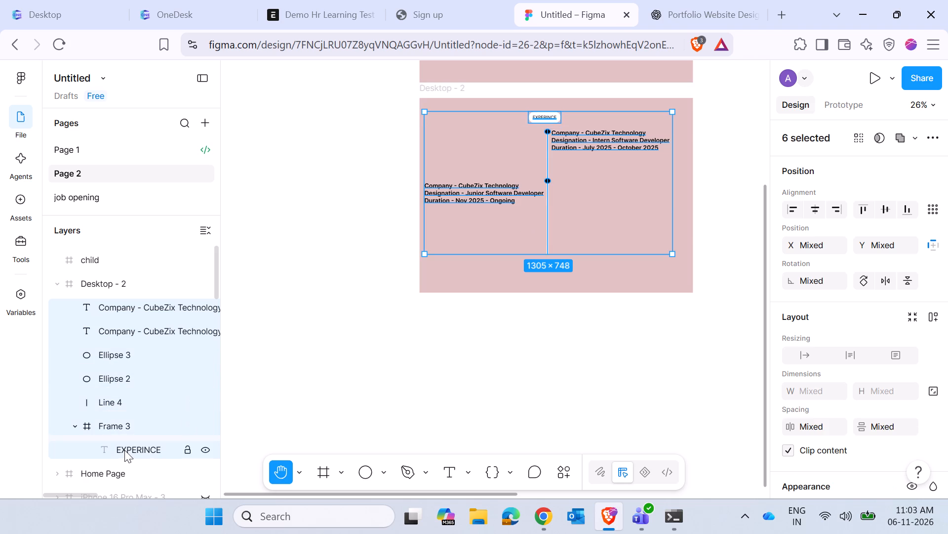
pyautogui.keyDown('ctrl'); pyautogui.click(125, 450); pyautogui.keyUp('ctrl')
pyautogui.hotkey('ctrl', 'g')
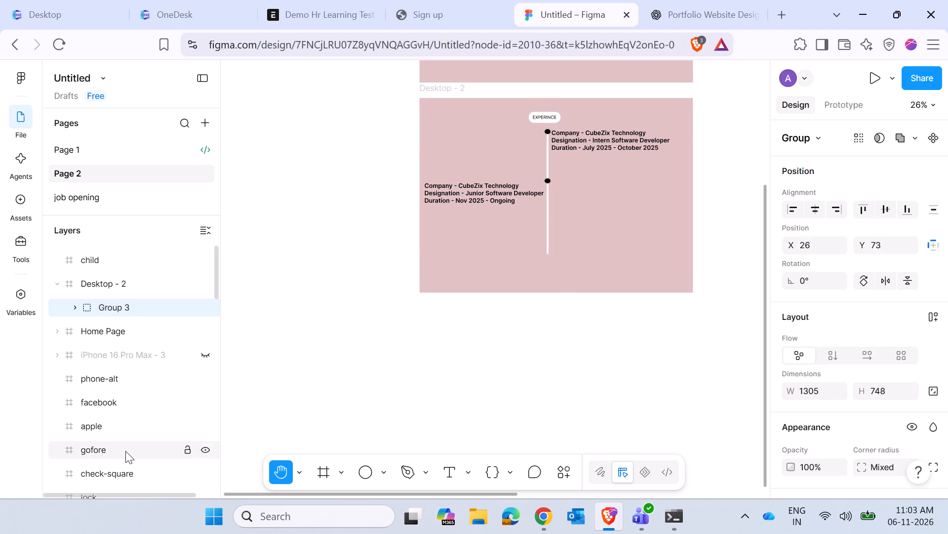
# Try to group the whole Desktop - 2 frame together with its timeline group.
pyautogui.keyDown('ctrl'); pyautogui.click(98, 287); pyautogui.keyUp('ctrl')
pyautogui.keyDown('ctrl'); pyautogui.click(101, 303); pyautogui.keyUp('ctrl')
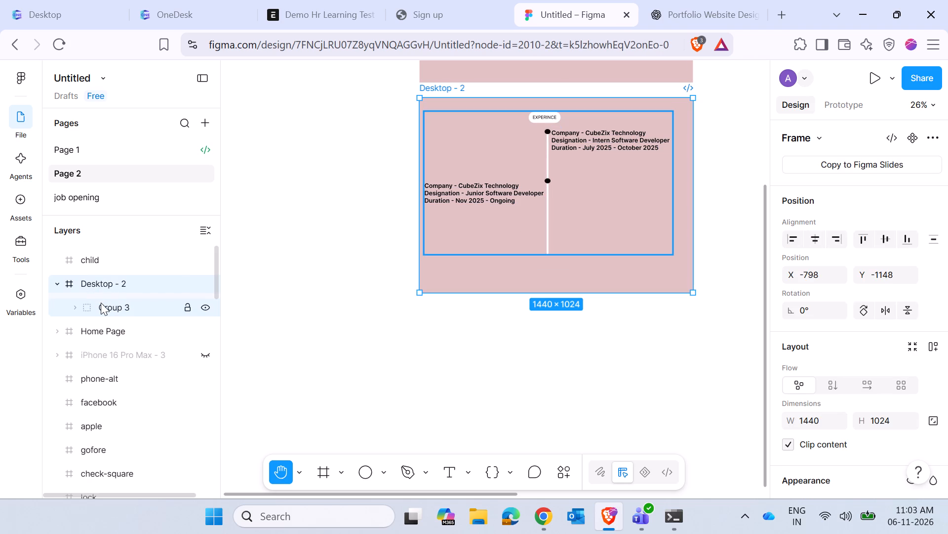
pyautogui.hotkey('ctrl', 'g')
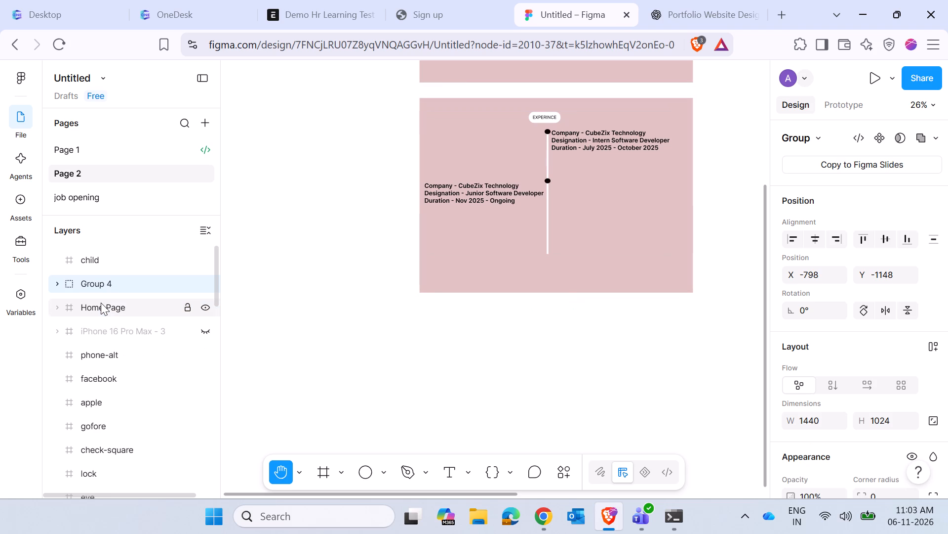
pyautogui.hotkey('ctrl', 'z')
# Rename the timeline group inside Desktop - 2 as Main Section.
pyautogui.click(140, 302)
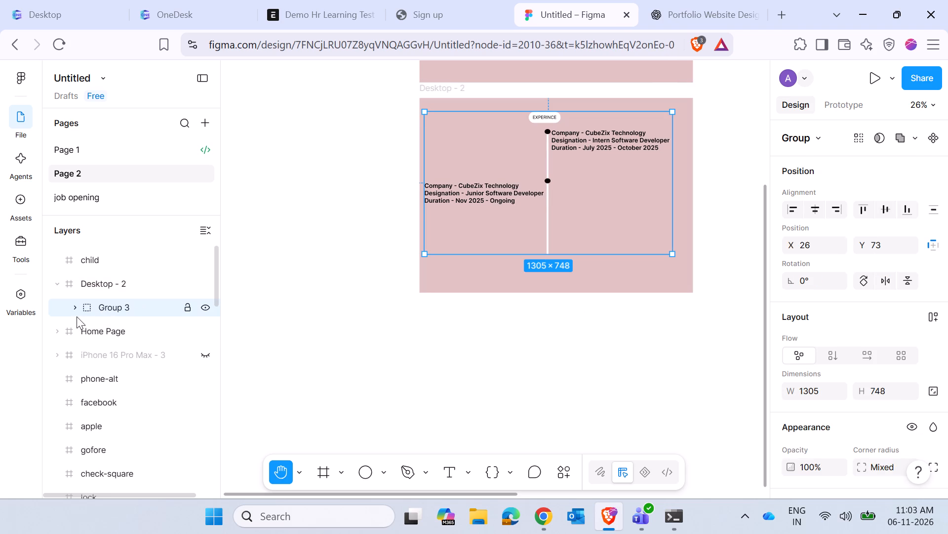
pyautogui.click(54, 331)
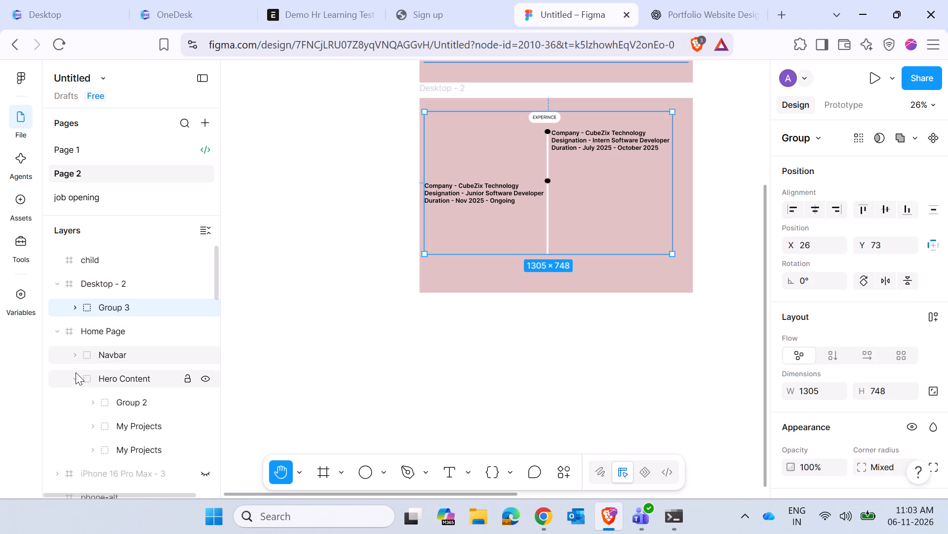
pyautogui.click(76, 379)
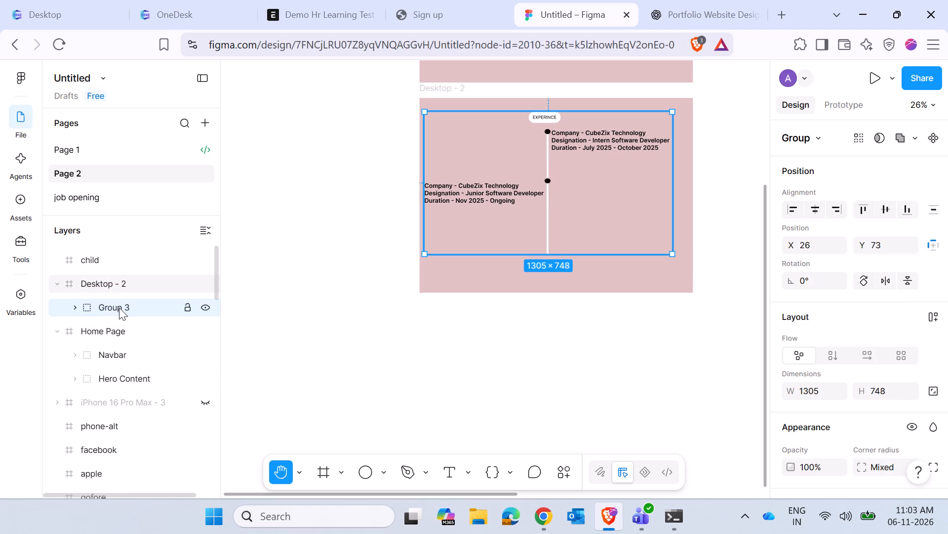
pyautogui.doubleClick(119, 308)
pyautogui.click(119, 308)
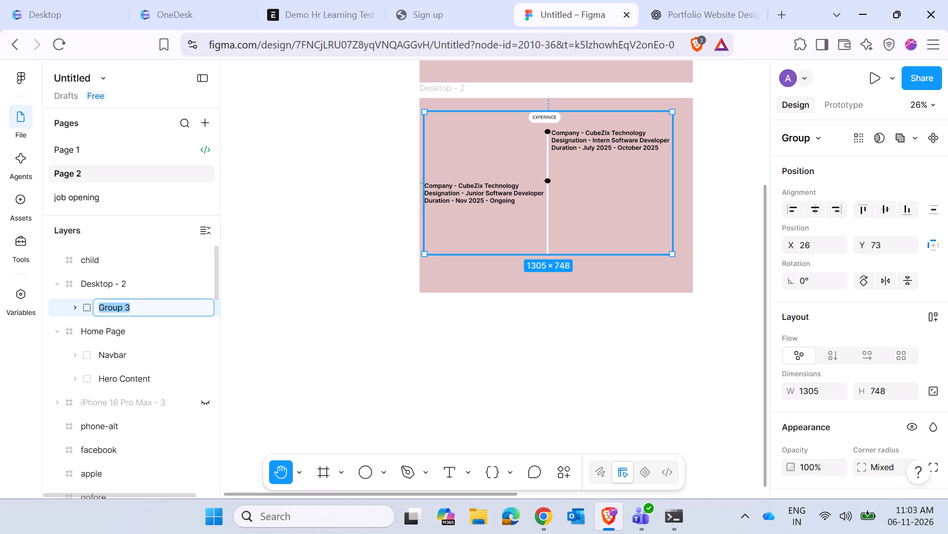
pyautogui.write('Min')
pyautogui.press('space')
pyautogui.press('BackSpace')
pyautogui.press('BackSpace')
pyautogui.press('BackSpace')
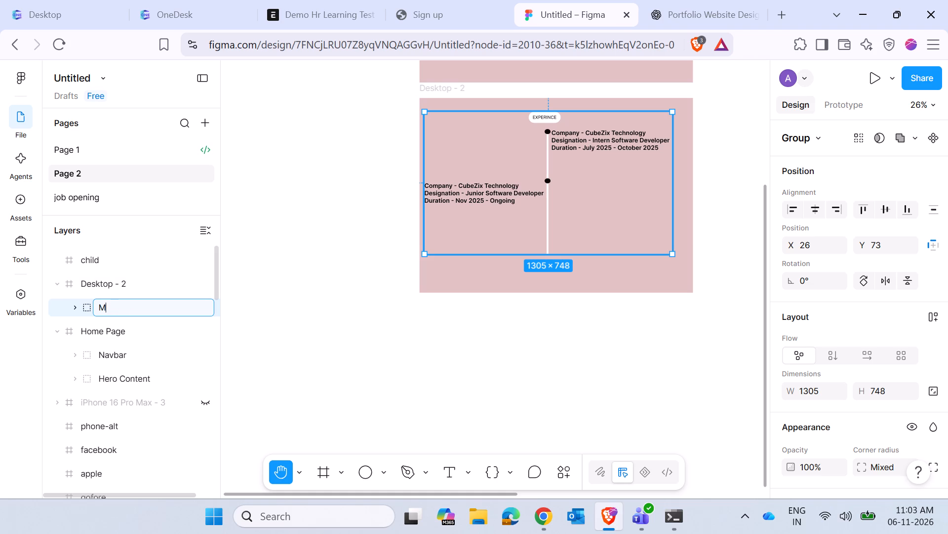
pyautogui.write('ain s')
pyautogui.press('BackSpace')
pyautogui.write('Section')
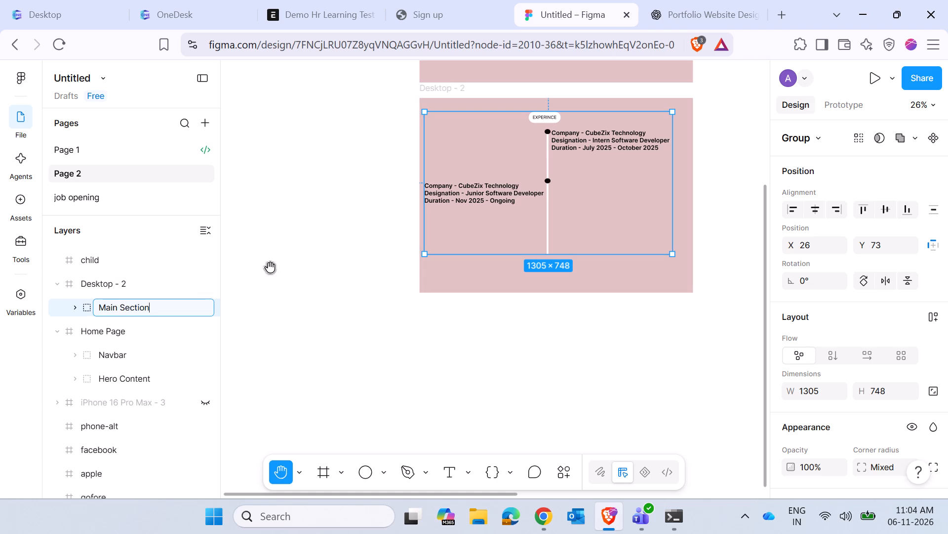
pyautogui.click(290, 304)
# Rename the Desktop - 2 frame as Experince.
pyautogui.tripleClick(91, 279)
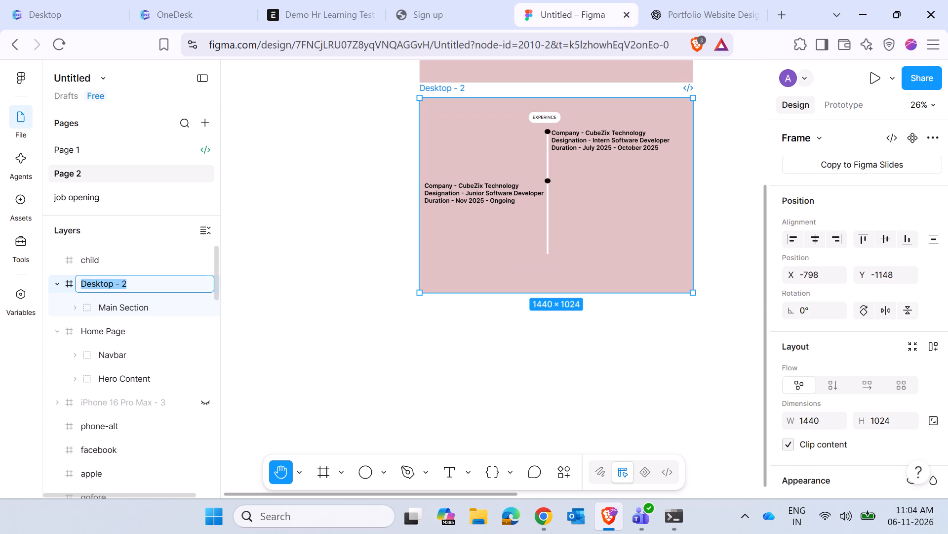
pyautogui.hotkey('shift', 'e')
pyautogui.write('xpe')
pyautogui.write('rince')
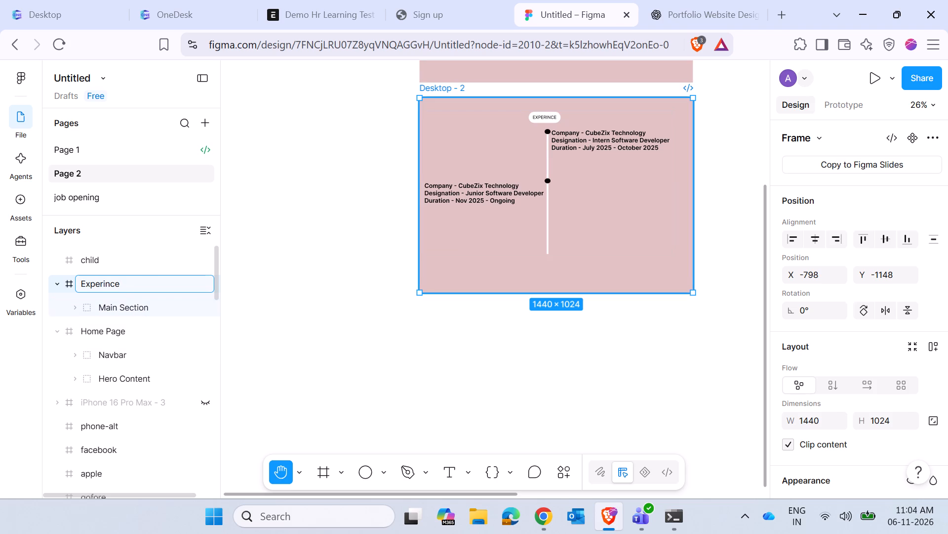
pyautogui.click(369, 365)
# Collapse the Home Page and Experince frames in the layer hierarchy.
pyautogui.click(53, 330)
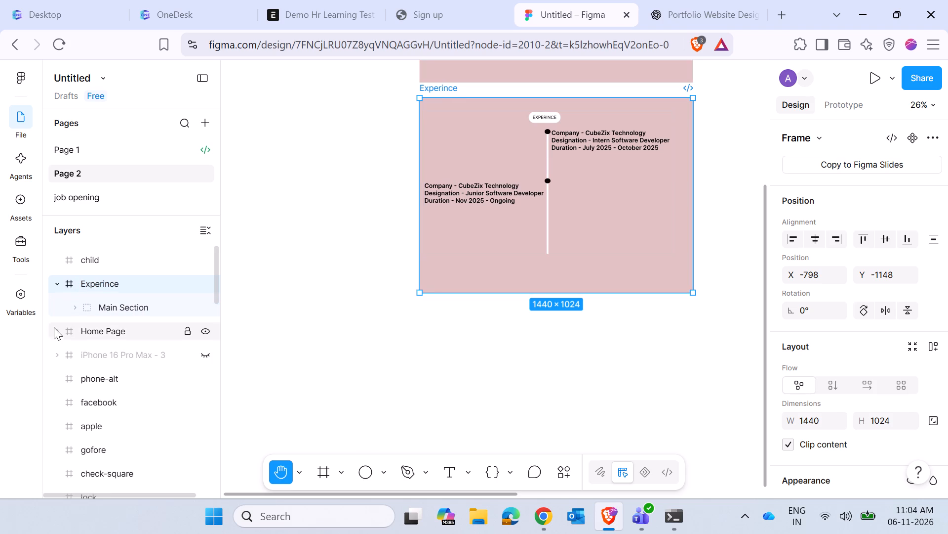
pyautogui.click(59, 286)
pyautogui.click(261, 346)
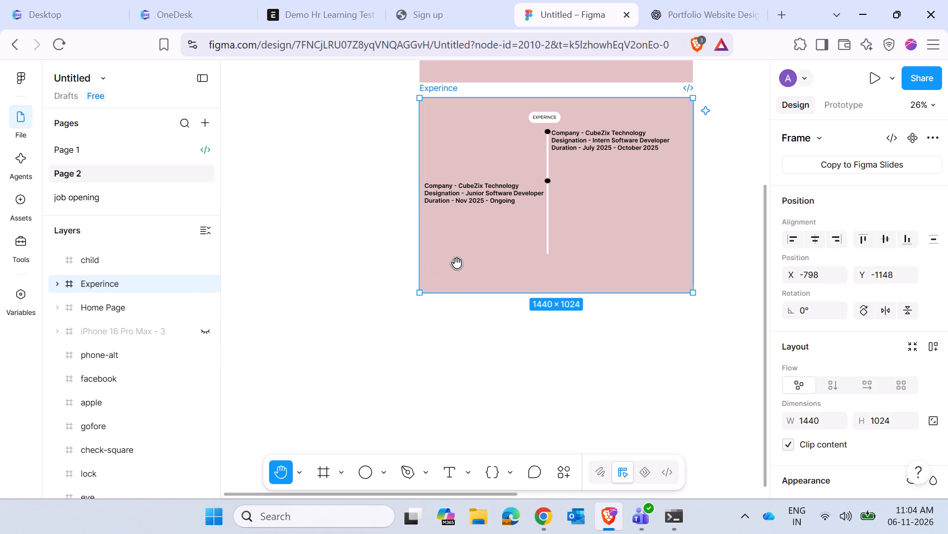
# Duplicate the Experince frame and place the copy directly below the original, at X -798, Y -43.
pyautogui.press('v')
pyautogui.keyDown('alt'); pyautogui.moveTo(457, 266); pyautogui.dragTo(456, 458); pyautogui.keyUp('alt')
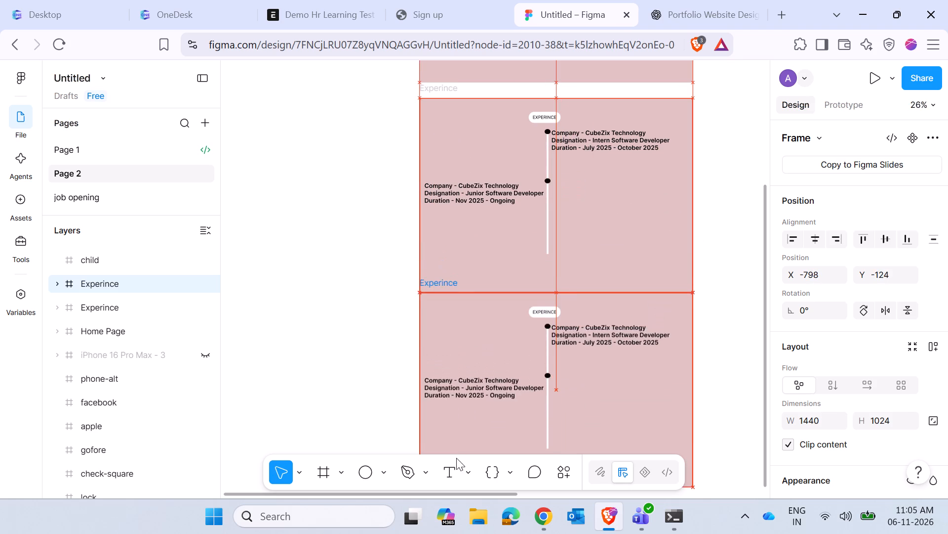
pyautogui.keyDown('alt'); pyautogui.moveTo(456, 458); pyautogui.dragTo(460, 476); pyautogui.keyUp('alt')
# Change the EXPERINCE label text in the duplicated lower frame to SKILLS.
pyautogui.scroll(-1, 641, 396)
pyautogui.scroll(-1, 585, 309)
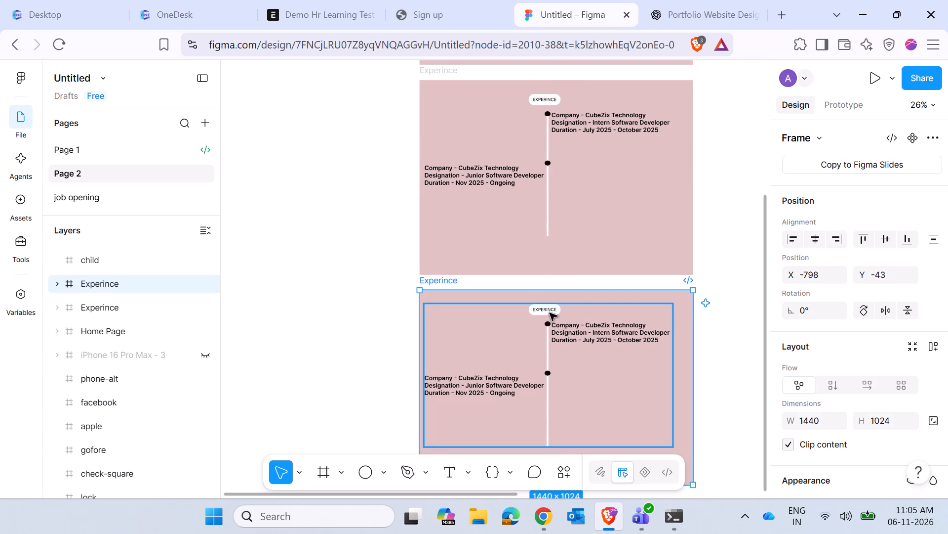
pyautogui.click(550, 313)
pyautogui.scroll(-2, 550, 313)
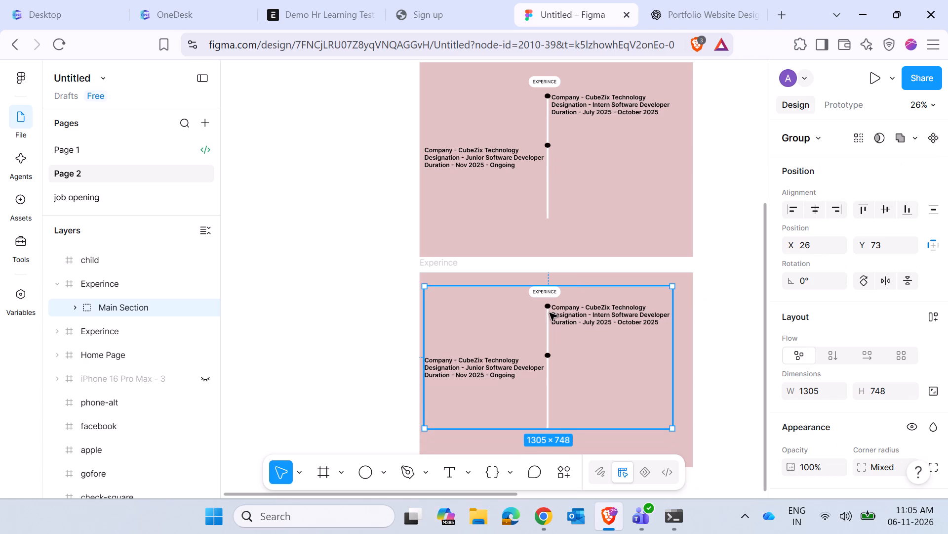
pyautogui.doubleClick(546, 293)
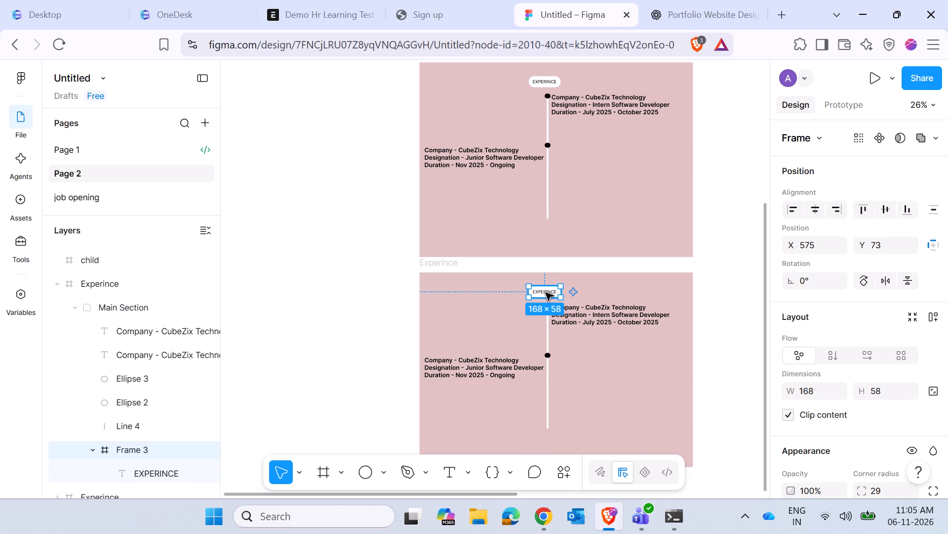
pyautogui.tripleClick(546, 293)
pyautogui.tripleClick(546, 293)
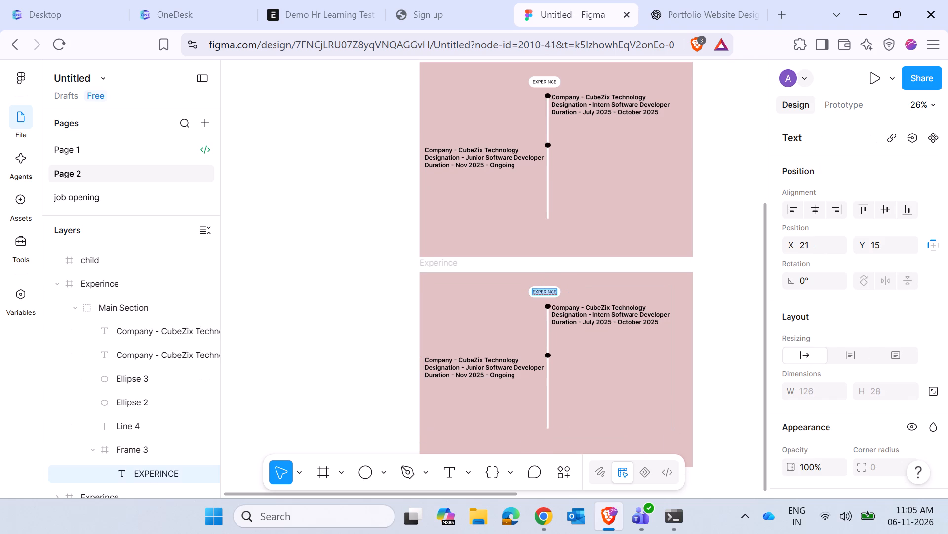
pyautogui.write('SK')
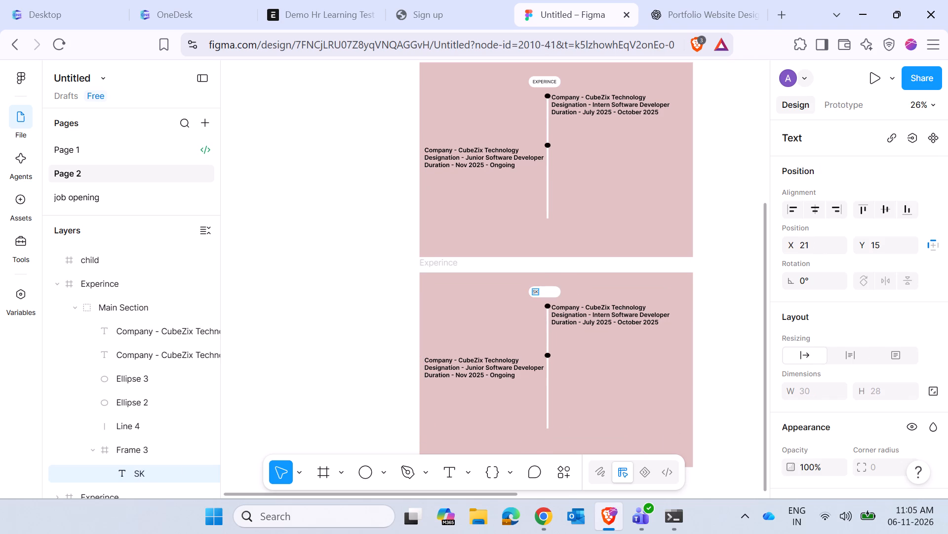
pyautogui.write('ILLD')
pyautogui.press('BackSpace')
pyautogui.hotkey('shift', 's')
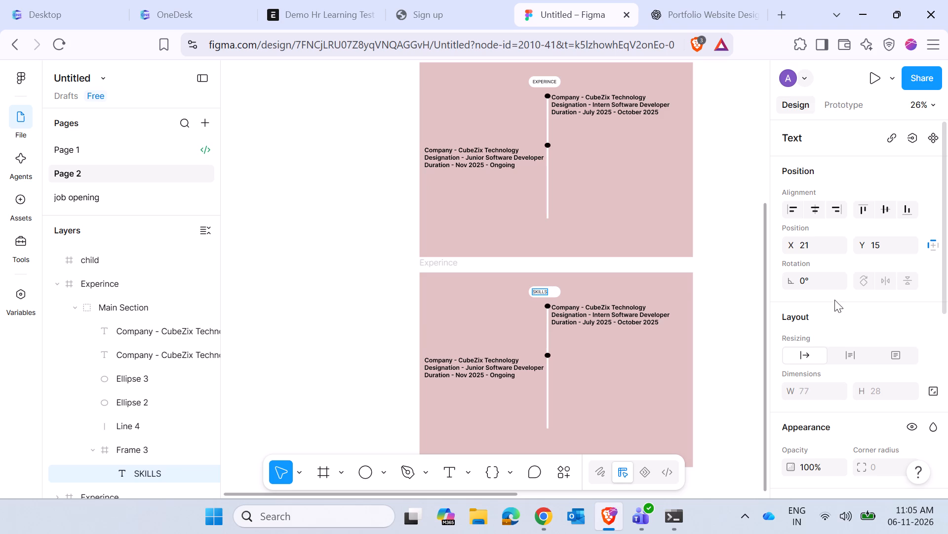
# Set the SKILLS label's text alignment to centre.
pyautogui.scroll(-2, 872, 293)
pyautogui.click(819, 479)
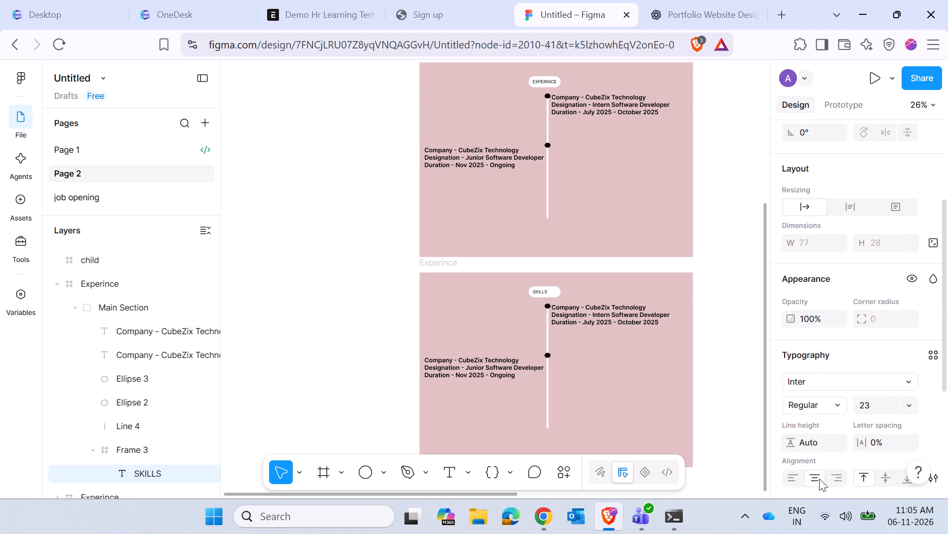
# Nudge the SKILLS text sideways and slightly vertically until it sits centred inside its white pill in the lower frame.
pyautogui.click(540, 295)
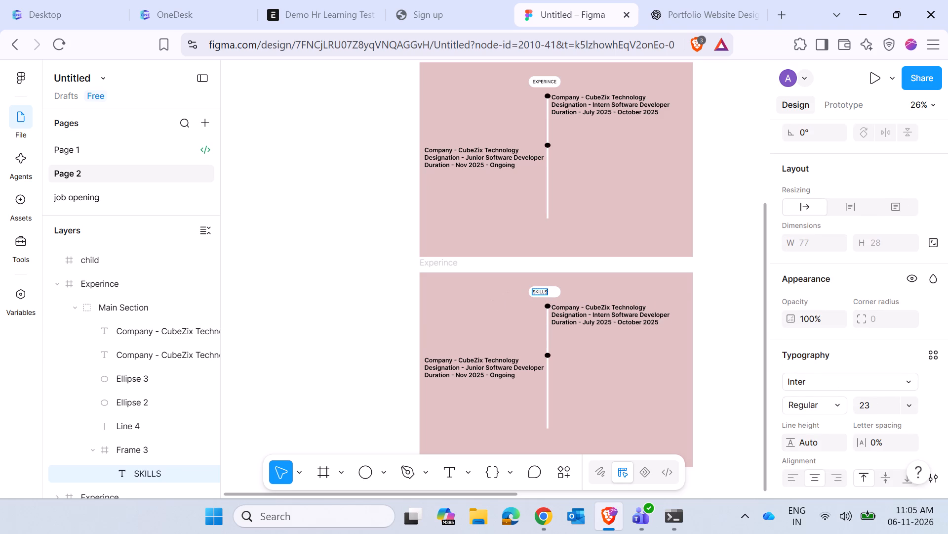
pyautogui.press('Right')
pyautogui.press('Right')
pyautogui.press('Right')
pyautogui.press('Right')
pyautogui.press('Right')
pyautogui.click(530, 300)
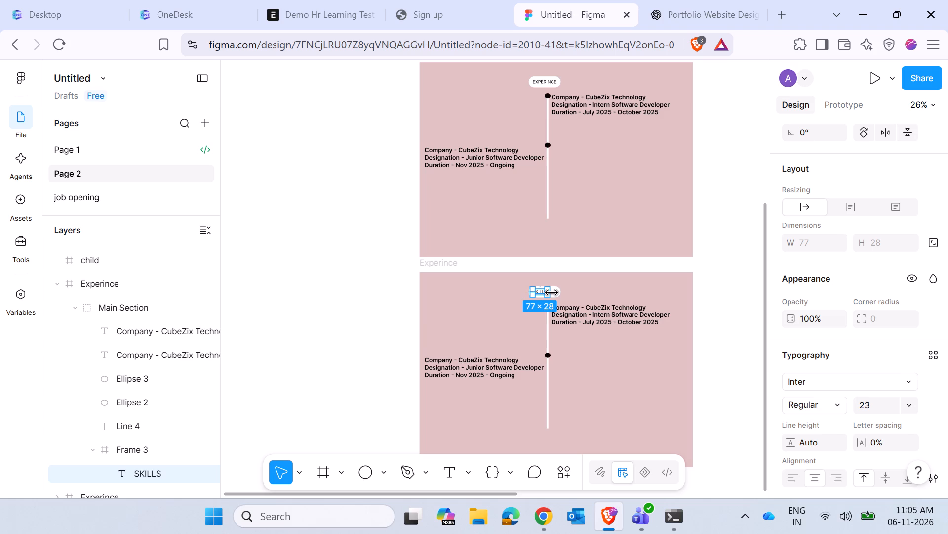
pyautogui.press('Right')
pyautogui.press('Right')
pyautogui.press('Right')
pyautogui.press('Right')
pyautogui.press('Right')
pyautogui.press('Right')
pyautogui.press('Right')
pyautogui.press('Right')
pyautogui.press('Right')
pyautogui.press('Right')
pyautogui.press('Right')
pyautogui.press('Right')
pyautogui.press('Right')
pyautogui.press('Right')
pyautogui.press('Right')
pyautogui.press('Right')
pyautogui.press('Right')
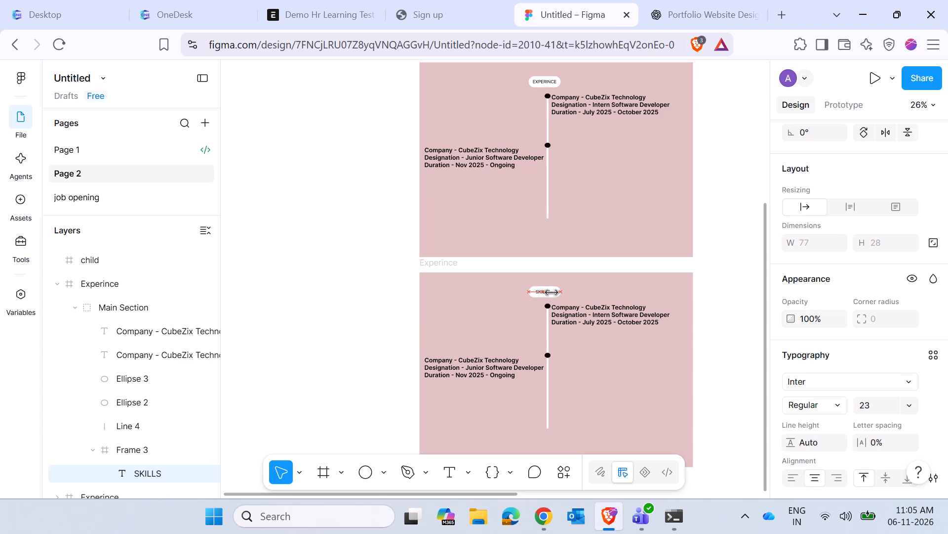
pyautogui.press('Right')
pyautogui.press('Right')
pyautogui.press('Right')
pyautogui.press('Right')
pyautogui.press('Right')
pyautogui.press('Right')
pyautogui.press('Right')
pyautogui.press('Right')
pyautogui.press('Right')
pyautogui.press('Right')
pyautogui.press('Up')
pyautogui.press('Left')
pyautogui.press('Left')
pyautogui.press('Down')
pyautogui.press('Down')
pyautogui.press('Left')
pyautogui.press('Up')
pyautogui.click(599, 372)
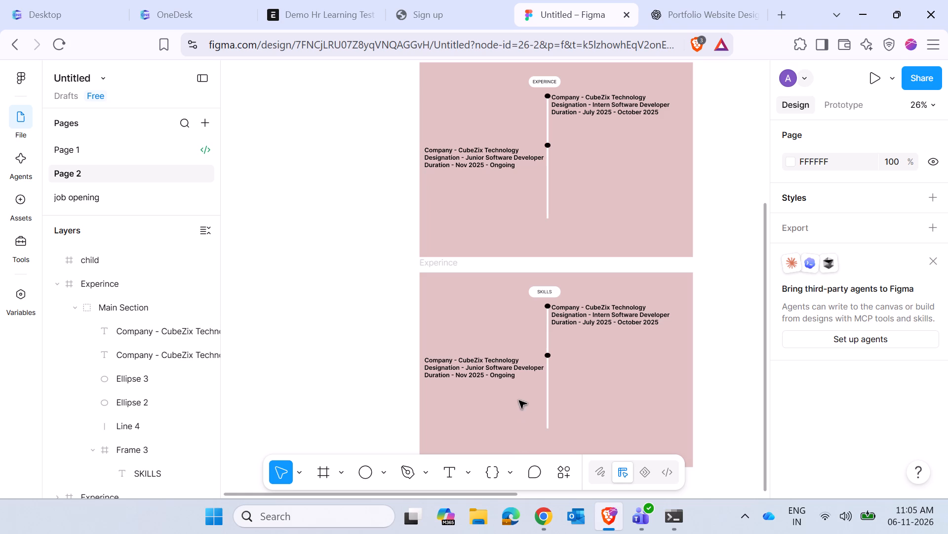
# Delete the Intern Software Developer text block from the lower SKILLS frame.
pyautogui.tripleClick(574, 319)
pyautogui.click(574, 319)
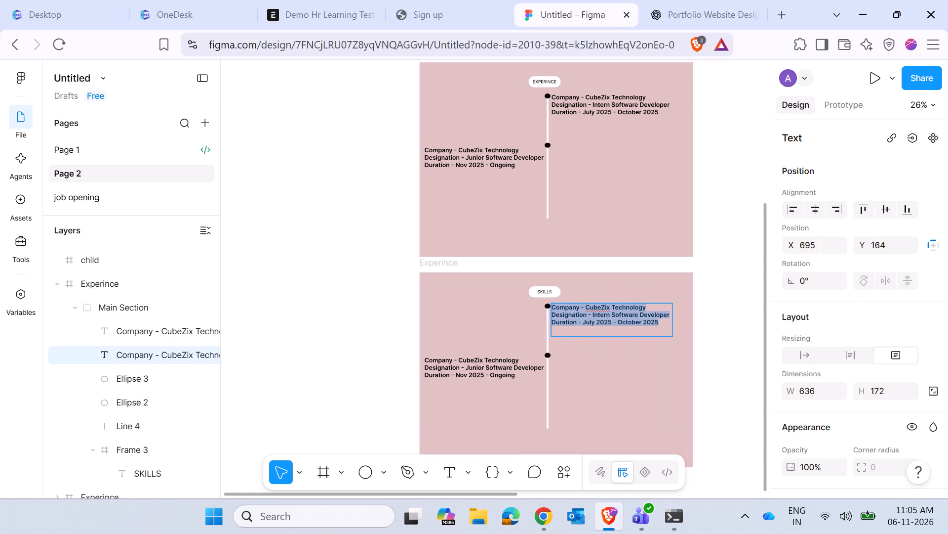
pyautogui.press('Delete')
pyautogui.click(580, 375)
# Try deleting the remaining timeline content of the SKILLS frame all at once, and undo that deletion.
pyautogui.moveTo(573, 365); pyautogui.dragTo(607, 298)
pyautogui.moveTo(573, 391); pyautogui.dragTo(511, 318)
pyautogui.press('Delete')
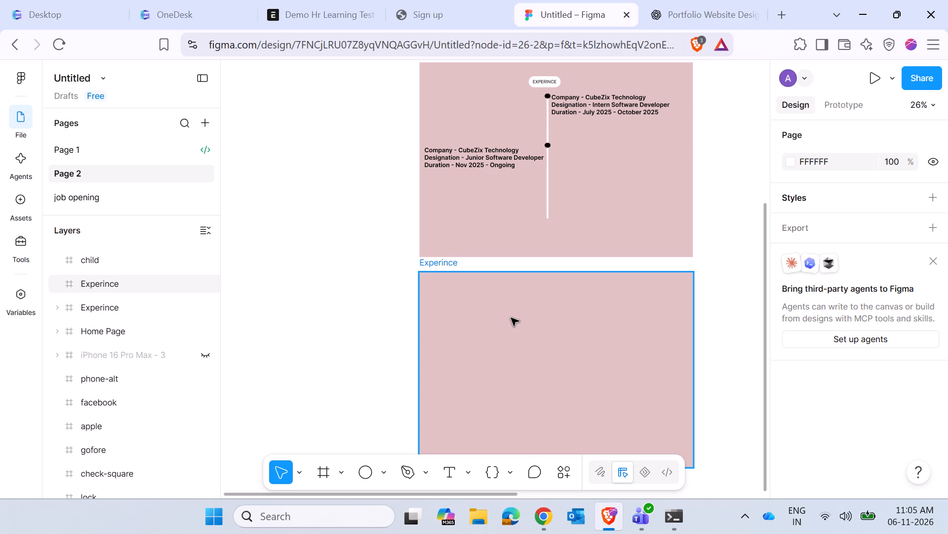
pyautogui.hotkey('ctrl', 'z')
# Delete Ellipse 3, Ellipse 2 and Line 4 from the Main Section group of the SKILLS frame.
pyautogui.click(551, 344)
pyautogui.click(575, 350)
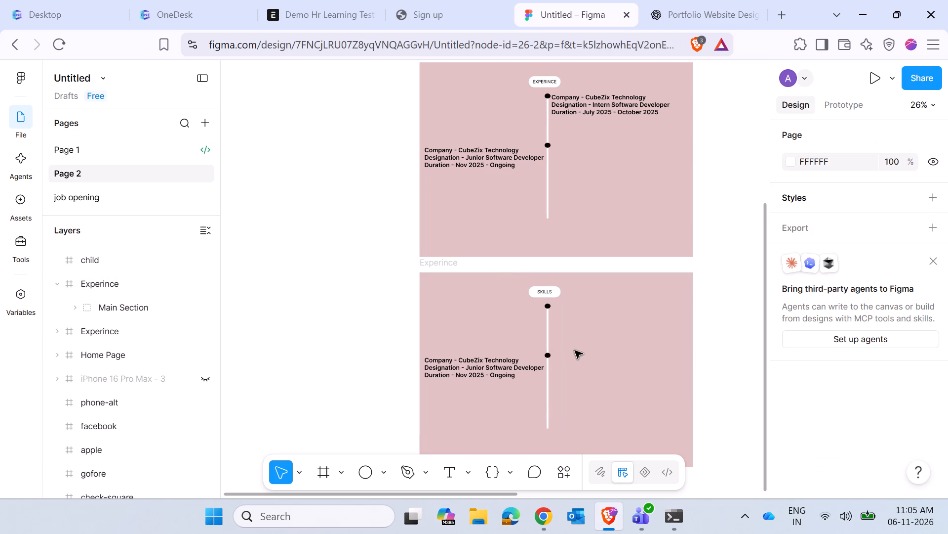
pyautogui.moveTo(573, 352); pyautogui.dragTo(540, 332)
pyautogui.click(512, 327)
pyautogui.moveTo(512, 327); pyautogui.dragTo(551, 345)
pyautogui.click(551, 345)
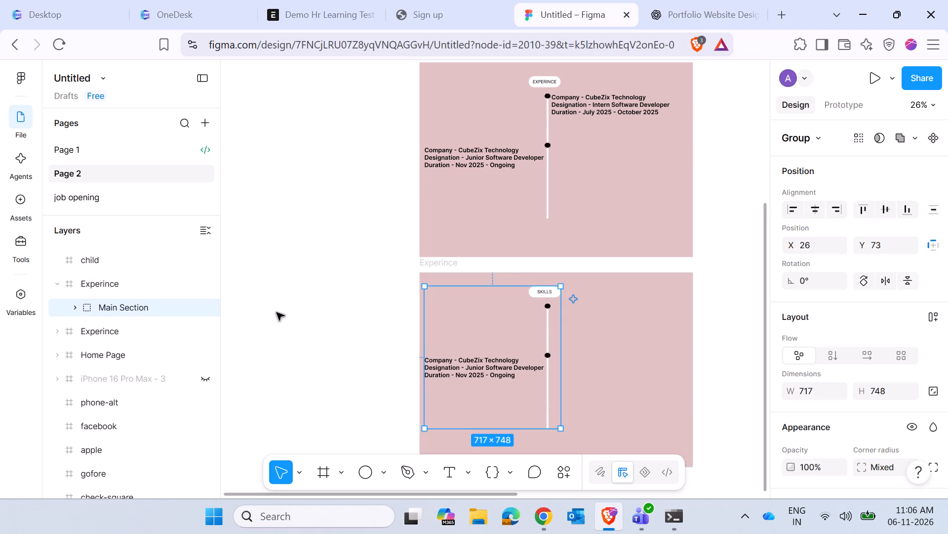
pyautogui.click(70, 306)
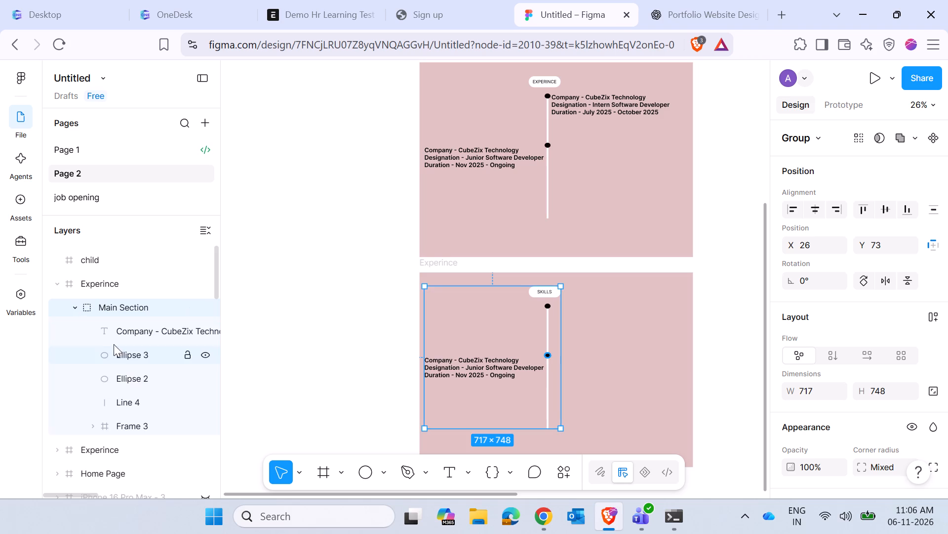
pyautogui.click(117, 352)
pyautogui.press('Delete')
pyautogui.click(116, 349)
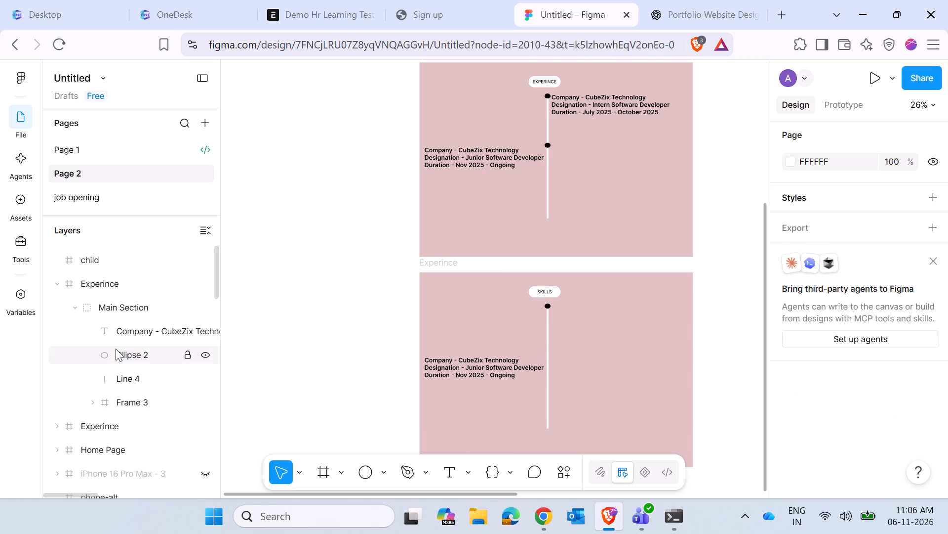
pyautogui.press('Delete')
pyautogui.click(116, 349)
pyautogui.press('Delete')
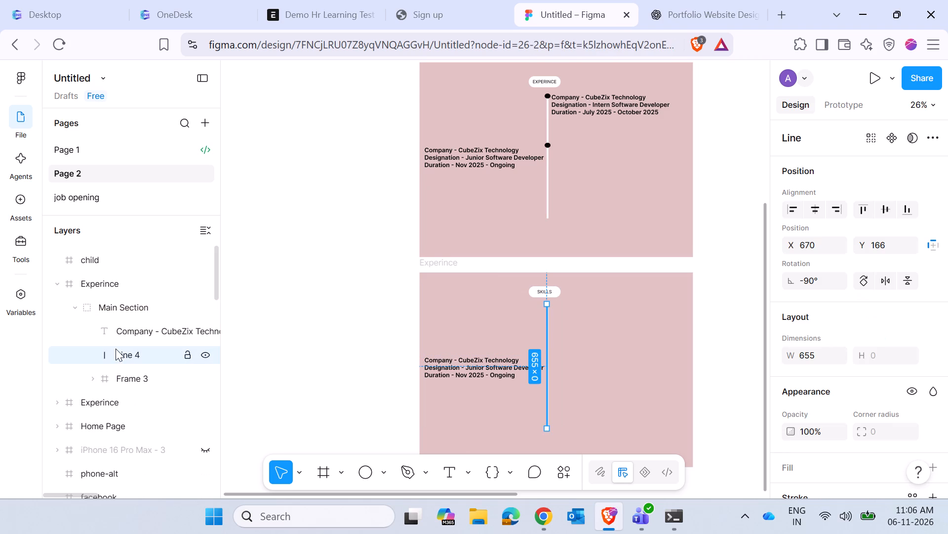
# Delete the Junior Software Developer text block from the Main Section group, keeping the SKILLS label frame.
pyautogui.click(117, 354)
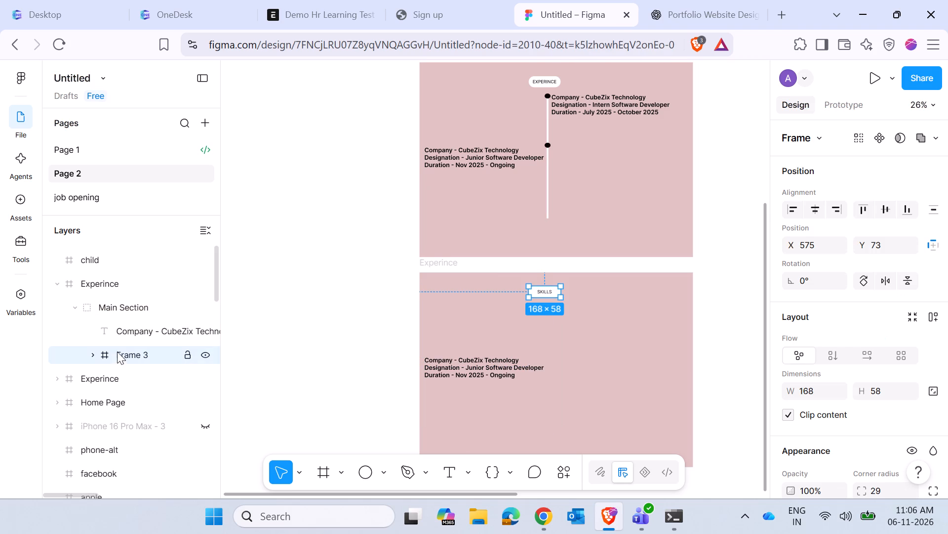
pyautogui.click(126, 330)
pyautogui.press('Delete')
pyautogui.click(547, 324)
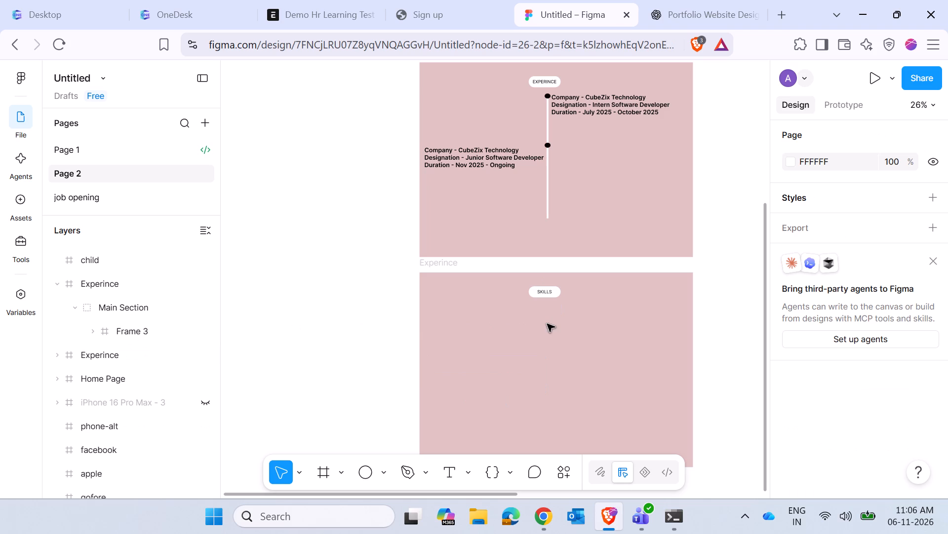
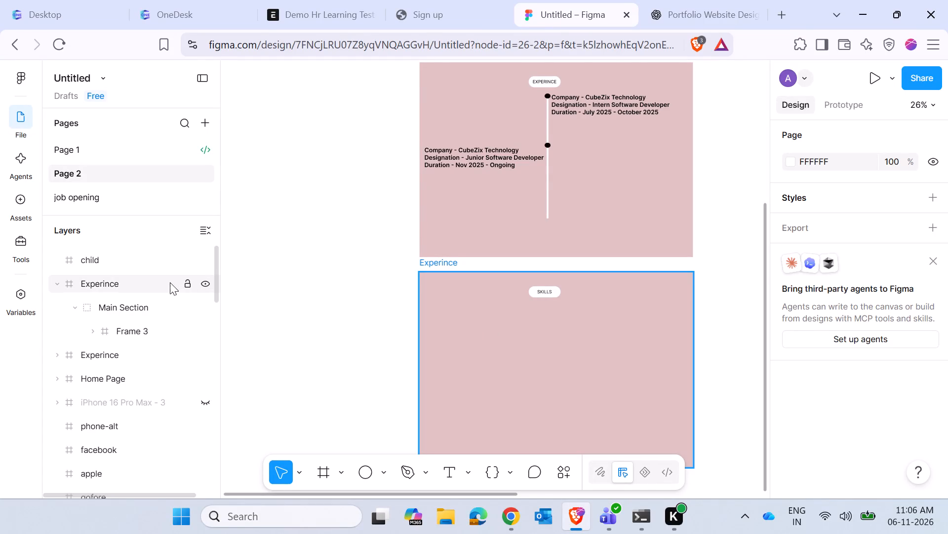
# Draw a small frame about 183 × 47 inside the SKILLS section, below and to the left of its SKILLS label.
pyautogui.click(78, 306)
pyautogui.click(421, 332)
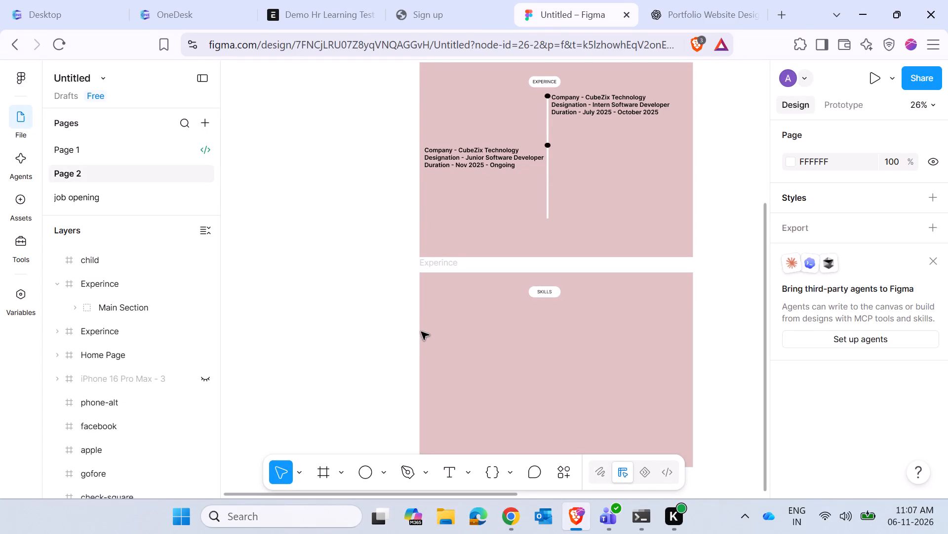
pyautogui.scroll(-1, 458, 388)
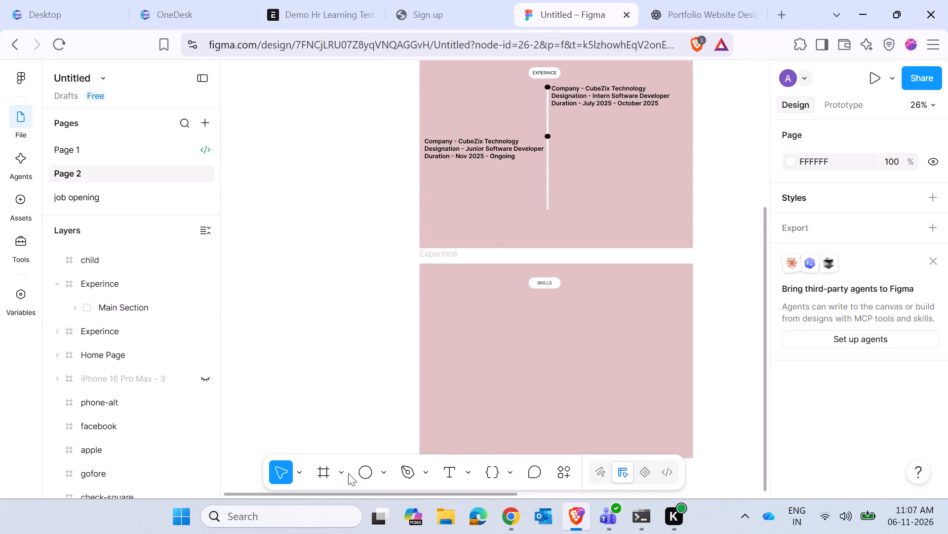
pyautogui.click(344, 474)
pyautogui.click(383, 411)
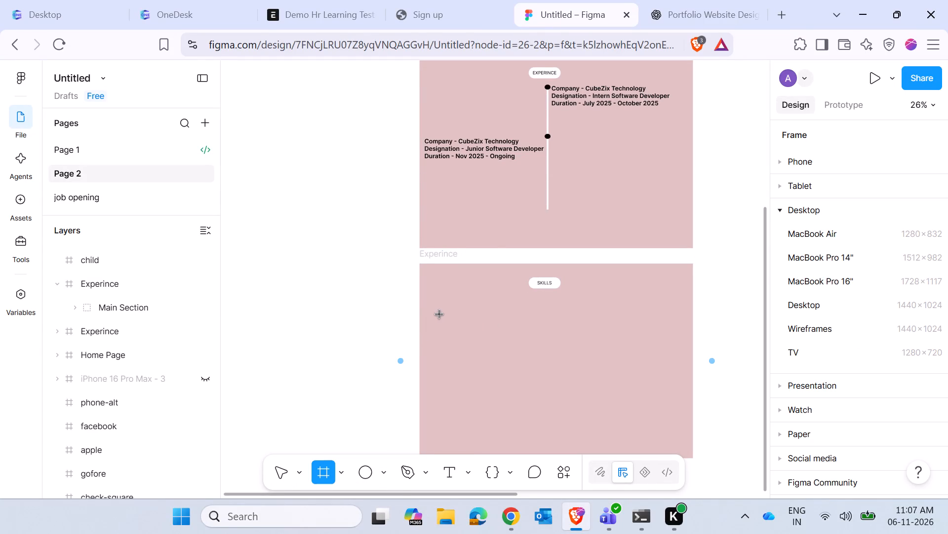
pyautogui.moveTo(446, 311); pyautogui.dragTo(468, 315)
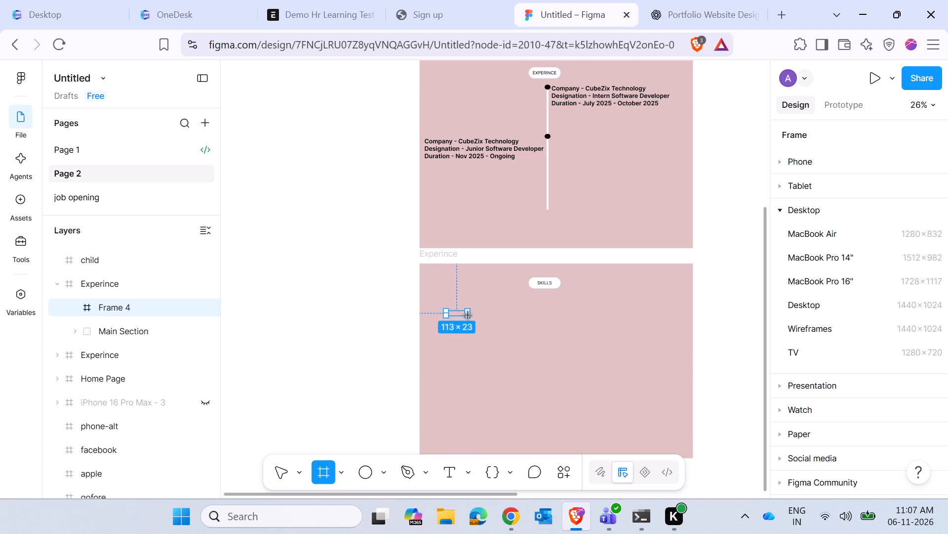
pyautogui.moveTo(468, 315); pyautogui.dragTo(480, 319)
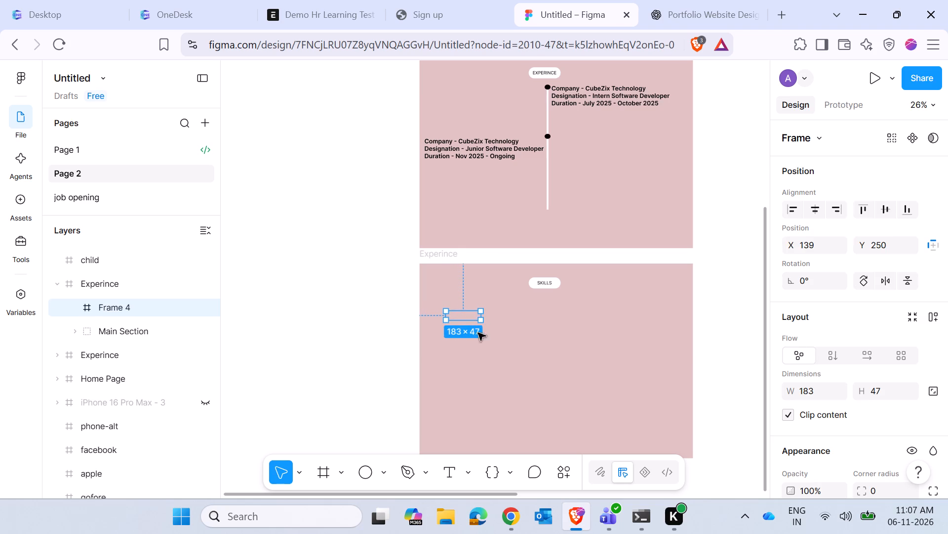
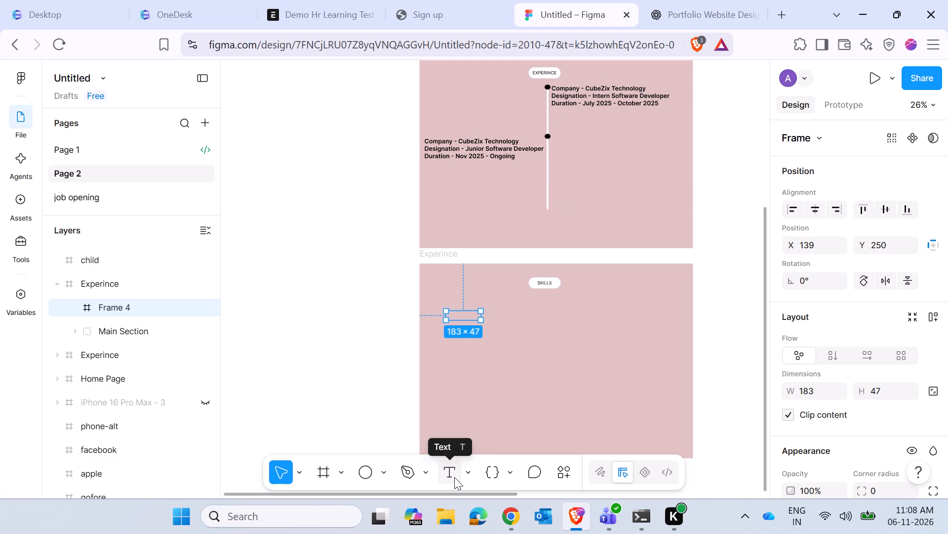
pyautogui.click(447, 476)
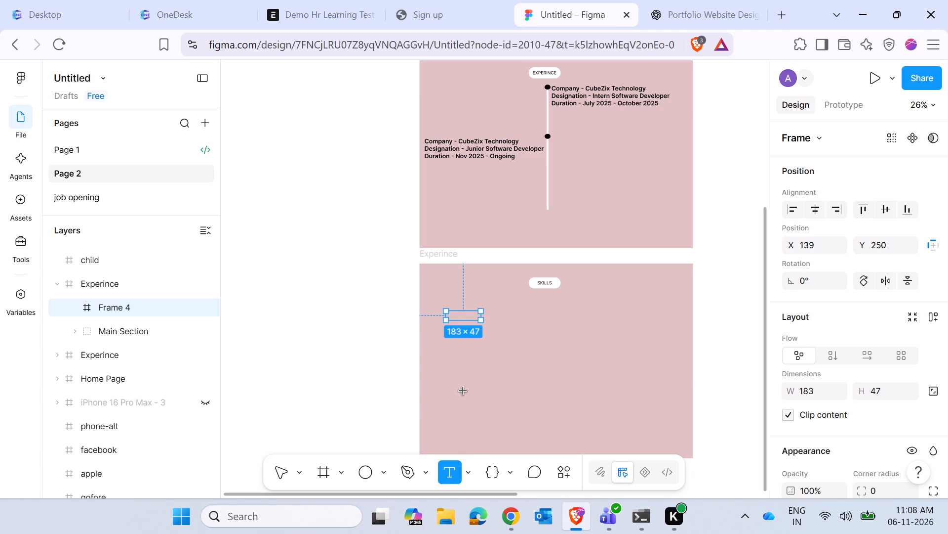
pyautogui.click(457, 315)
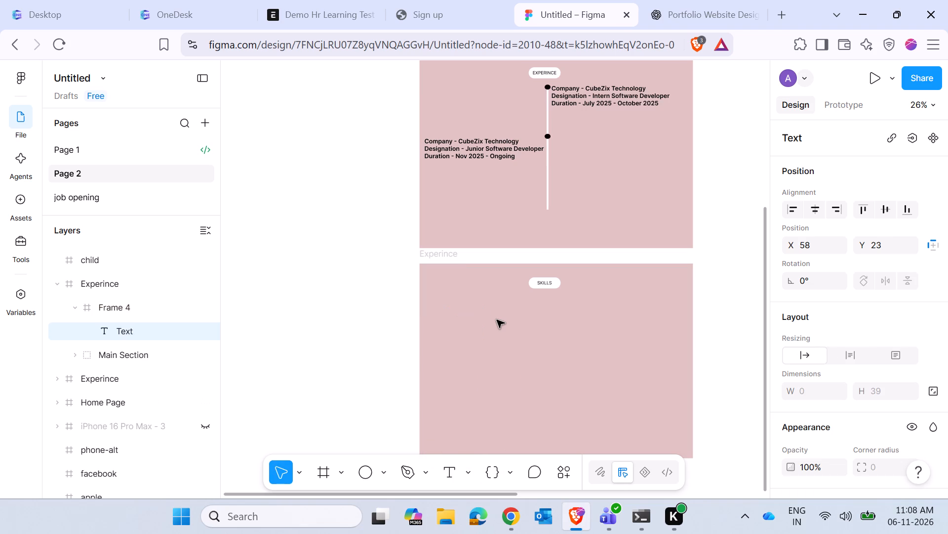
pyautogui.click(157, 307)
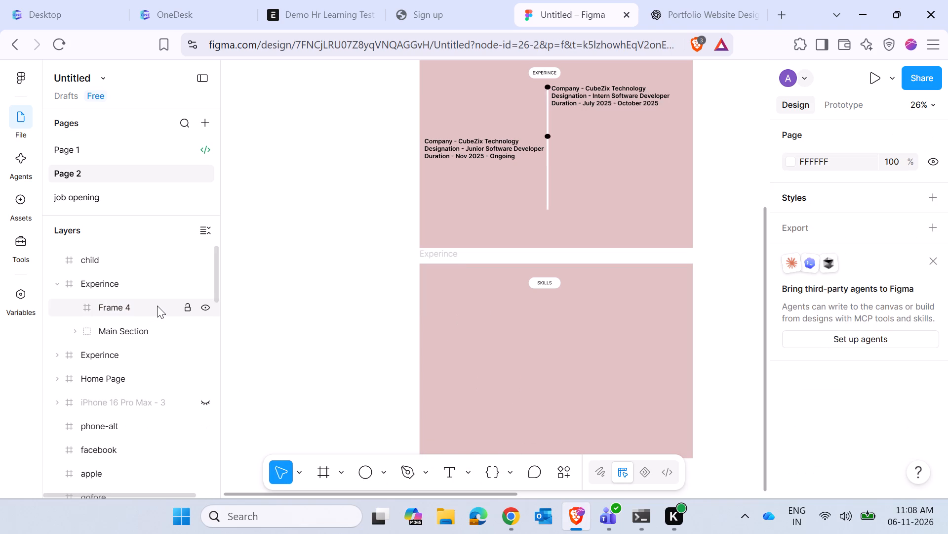
# Add the text "Frontend" inside the small 183 × 47 frame in the SKILLS section.
pyautogui.click(151, 309)
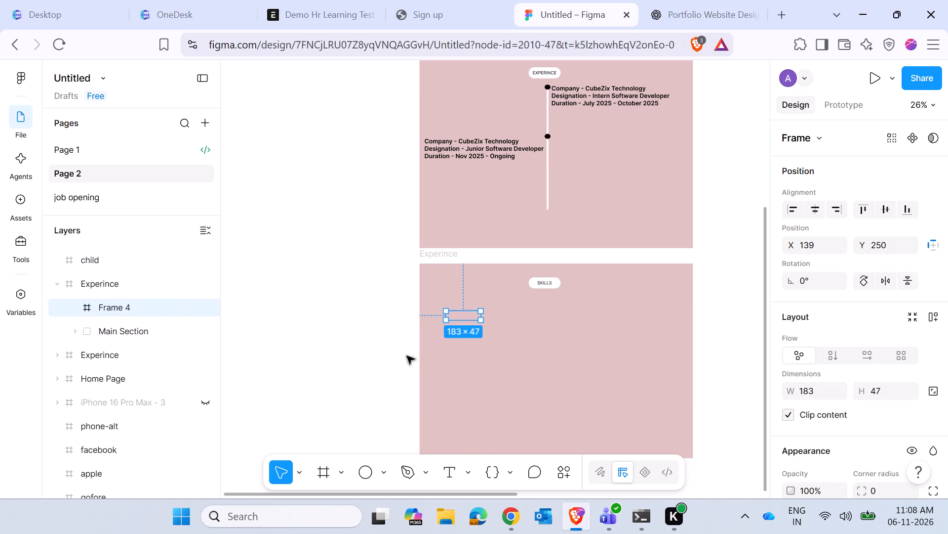
pyautogui.click(451, 468)
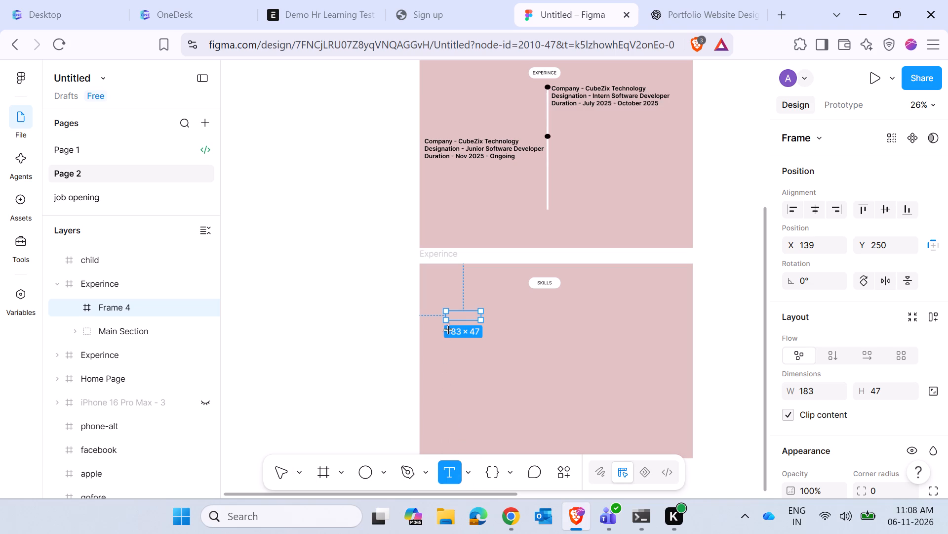
pyautogui.click(451, 314)
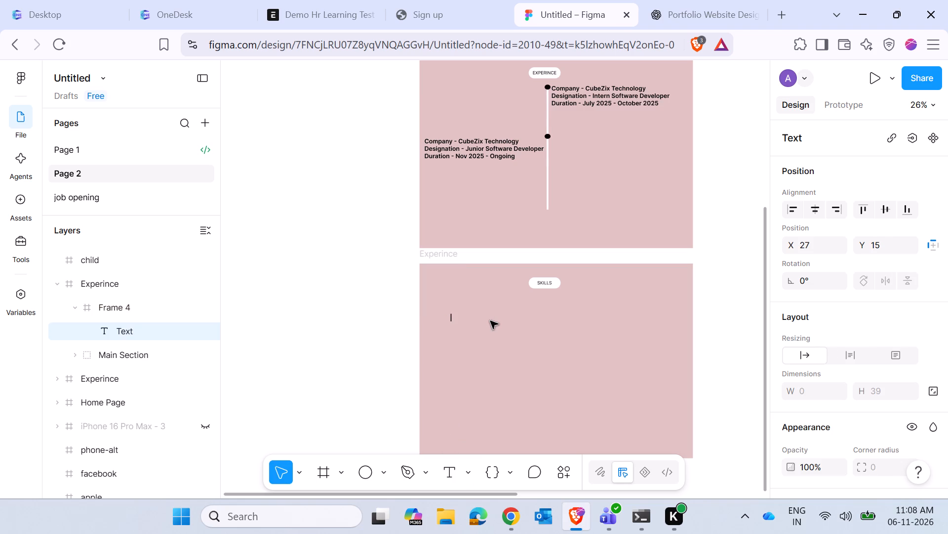
pyautogui.hotkey('shift', 'o')
pyautogui.press('BackSpace')
pyautogui.write('Fr')
pyautogui.write('ontenr')
pyautogui.press('BackSpace')
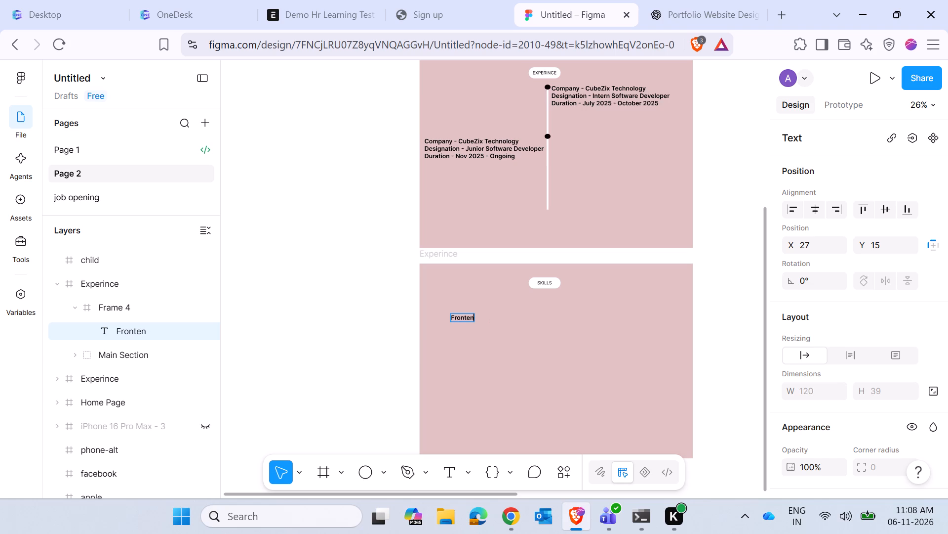
pyautogui.press('d')
pyautogui.click(511, 325)
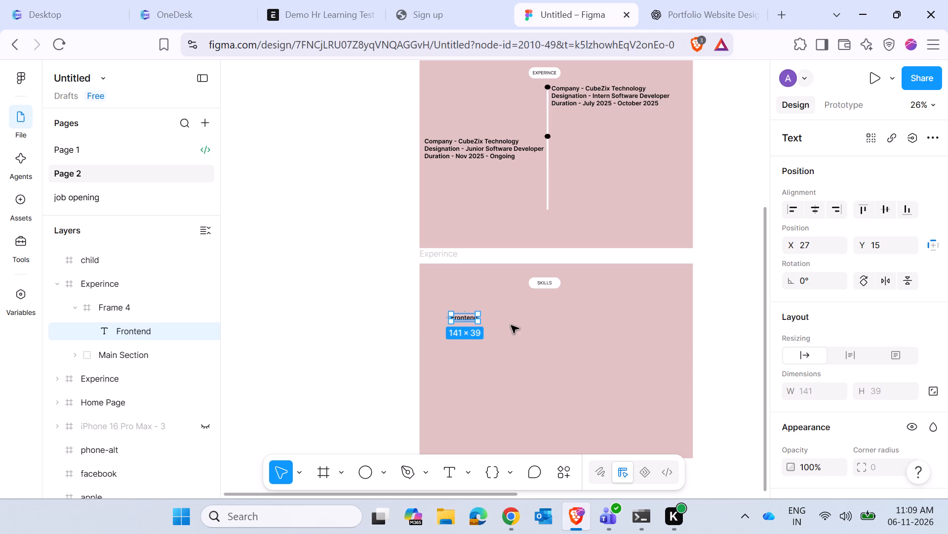
pyautogui.click(506, 351)
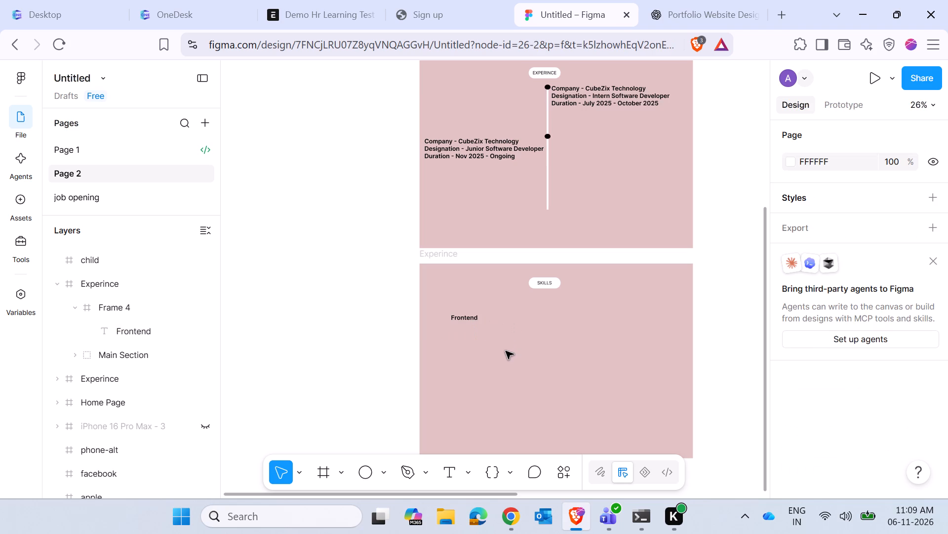
# Move the SKILLS section's Main Section group above Frame 4 in the layer order.
pyautogui.click(111, 352)
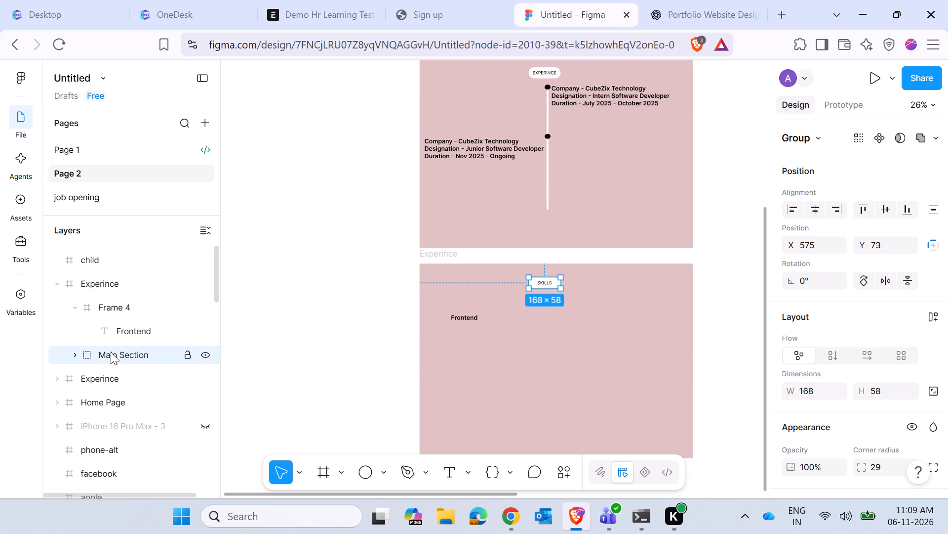
pyautogui.moveTo(111, 352); pyautogui.dragTo(116, 300)
# Rename Frame 4, which holds the Frontend text, as "Skills Frontend".
pyautogui.click(129, 333)
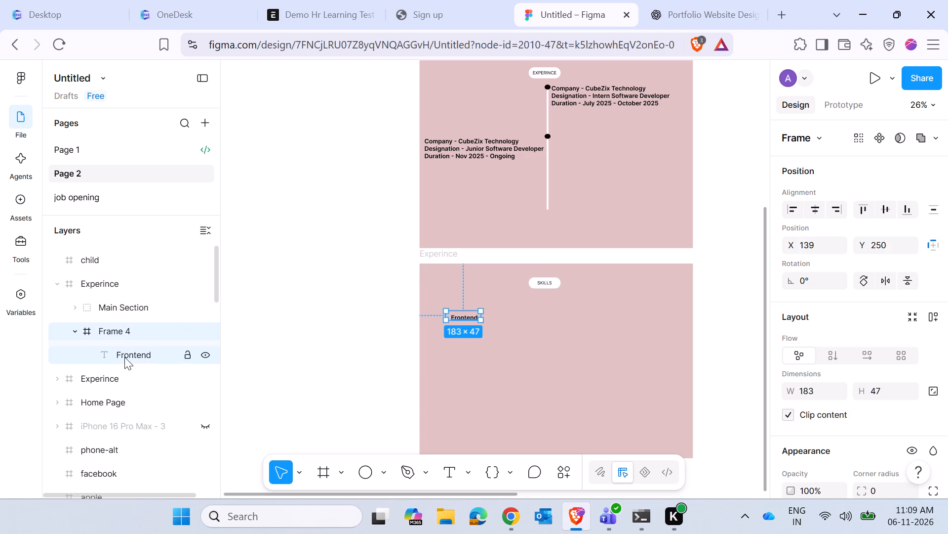
pyautogui.doubleClick(117, 326)
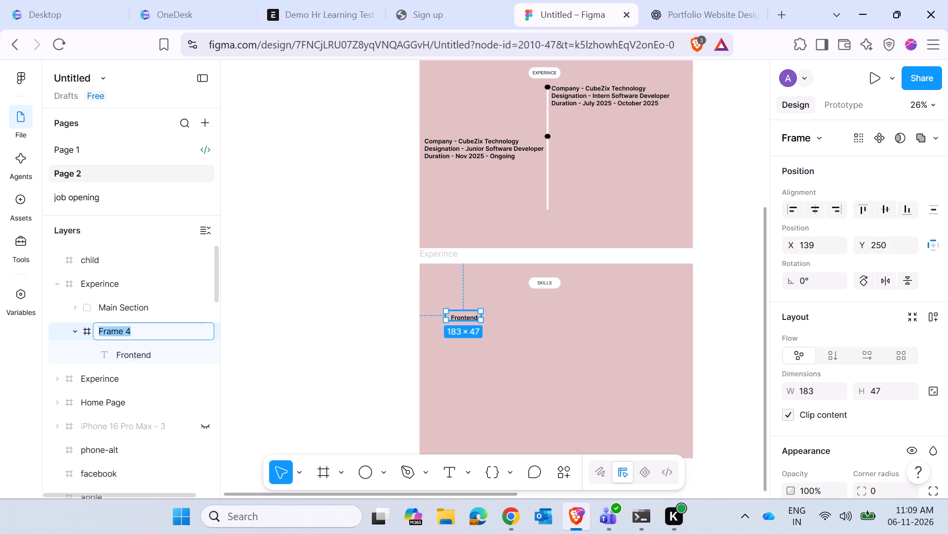
pyautogui.write('Skills')
pyautogui.press('space')
pyautogui.write('Frontent')
pyautogui.press('BackSpace')
pyautogui.press('d')
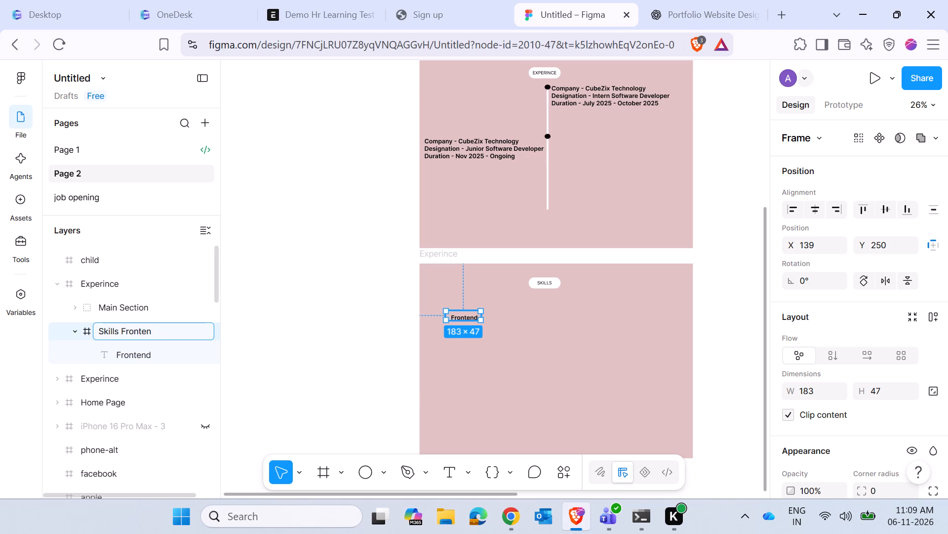
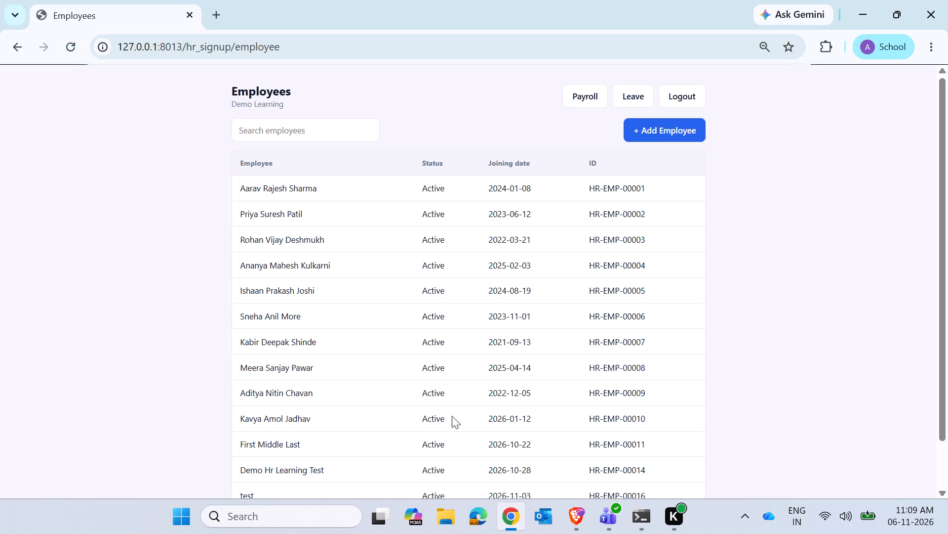
# Switch to the OneDesk ticket list in Brave and reload it with its cache cleared.
pyautogui.click(568, 510)
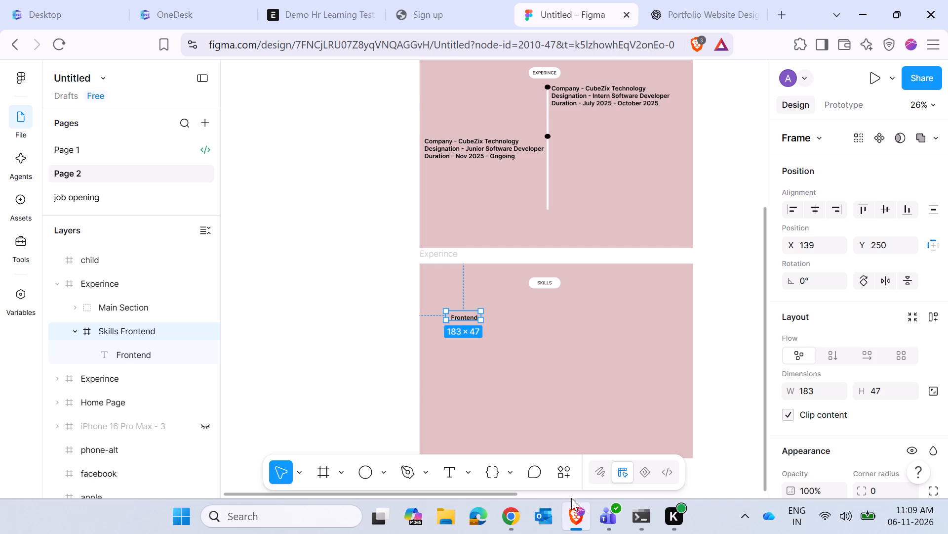
pyautogui.click(178, 0)
pyautogui.hotkey('ctrl', 'shift', 'r')
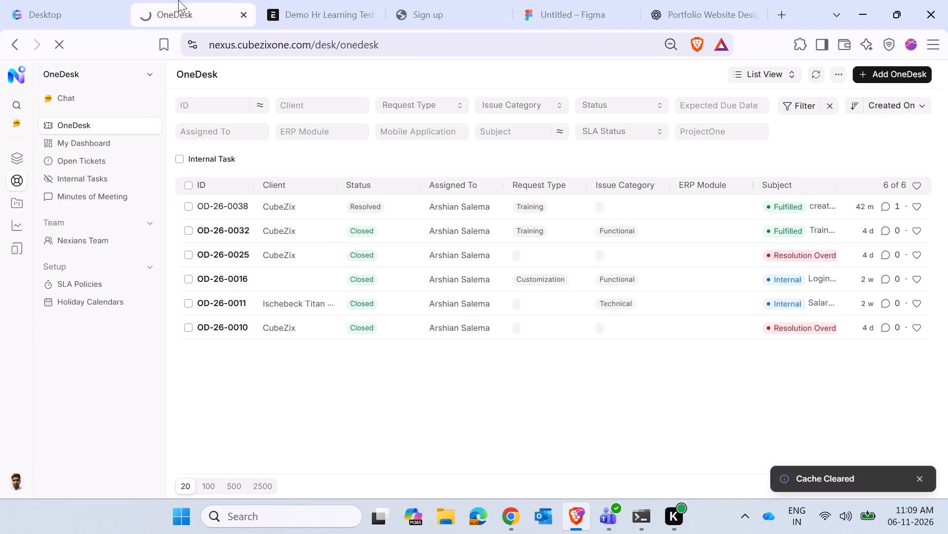
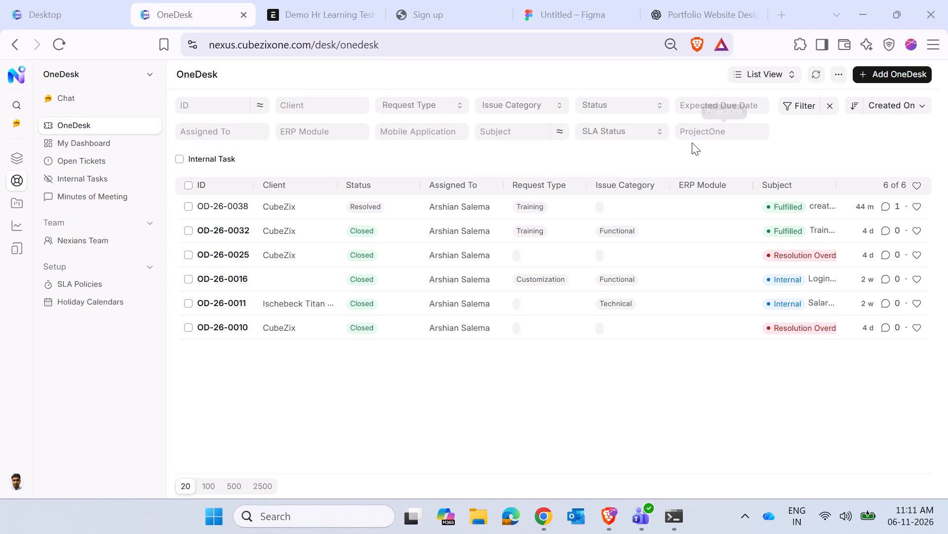
# Reload the OneDesk ticket list with its cache cleared, and refresh the page once more.
pyautogui.hotkey('ctrl', 'shift', 'r')
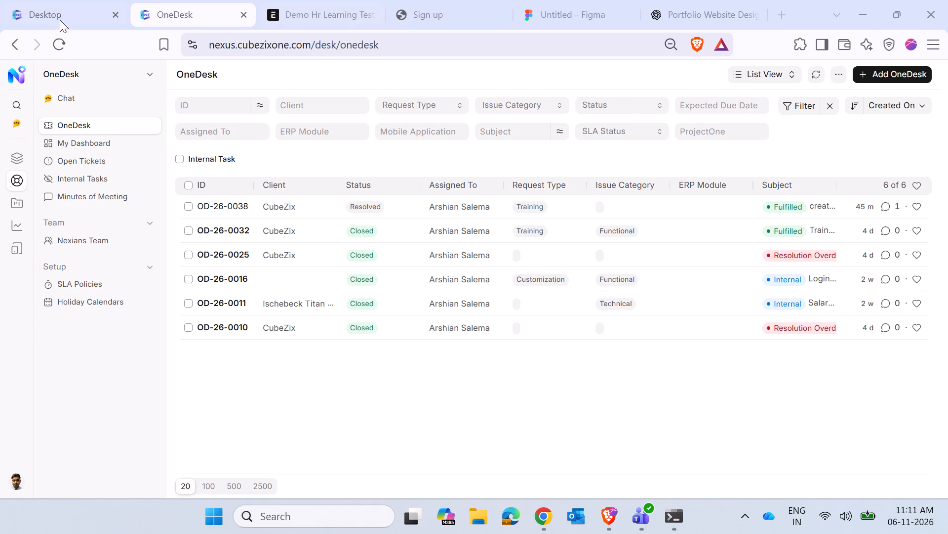
pyautogui.click(63, 41)
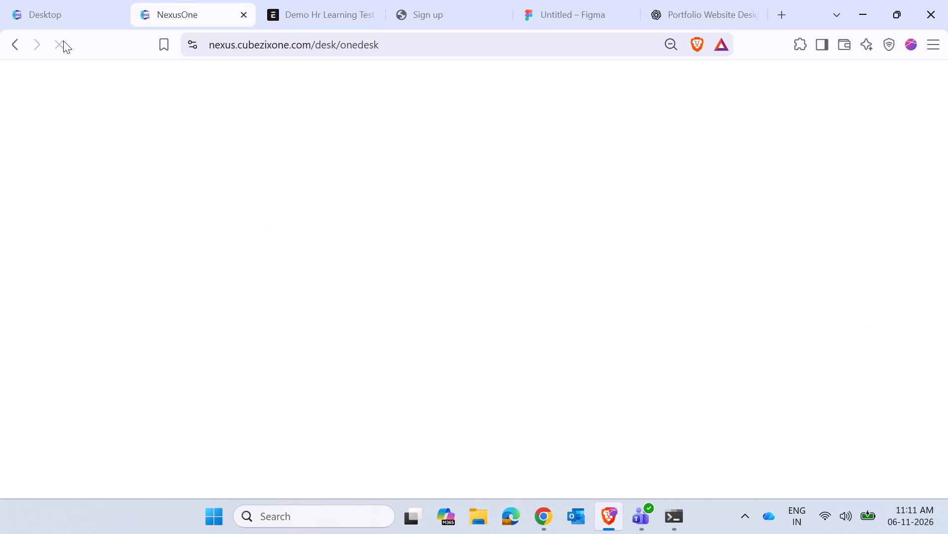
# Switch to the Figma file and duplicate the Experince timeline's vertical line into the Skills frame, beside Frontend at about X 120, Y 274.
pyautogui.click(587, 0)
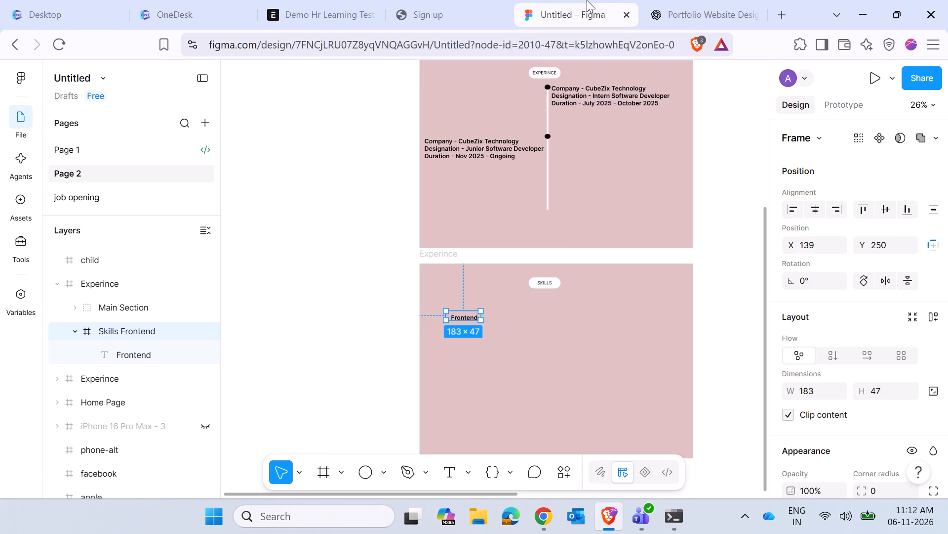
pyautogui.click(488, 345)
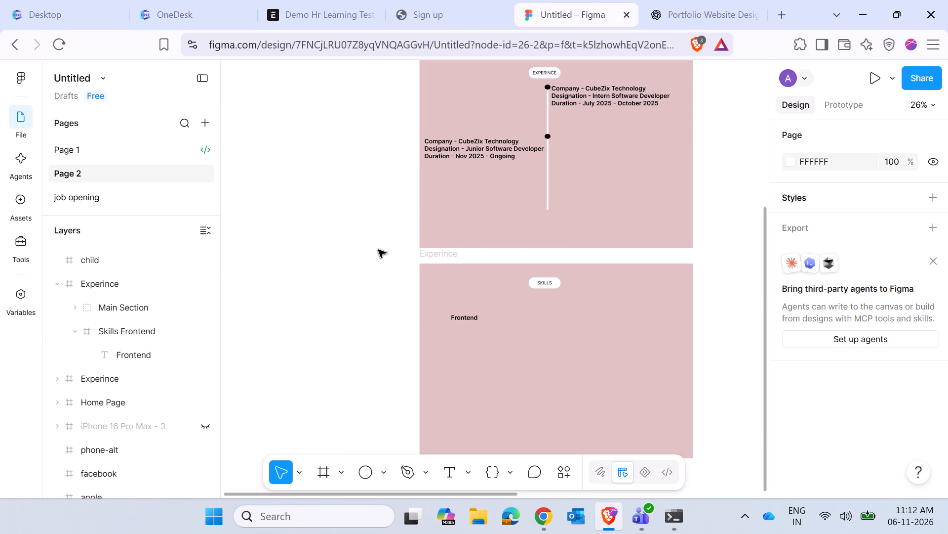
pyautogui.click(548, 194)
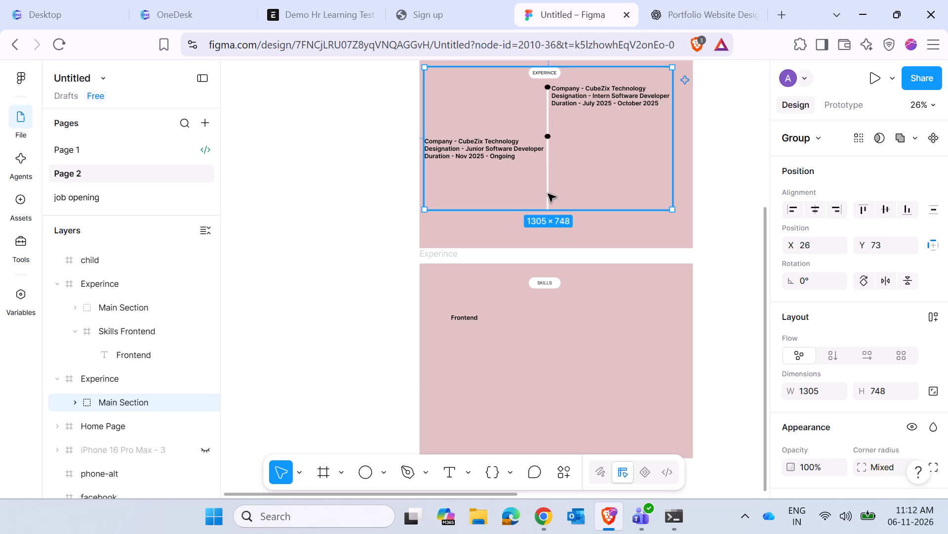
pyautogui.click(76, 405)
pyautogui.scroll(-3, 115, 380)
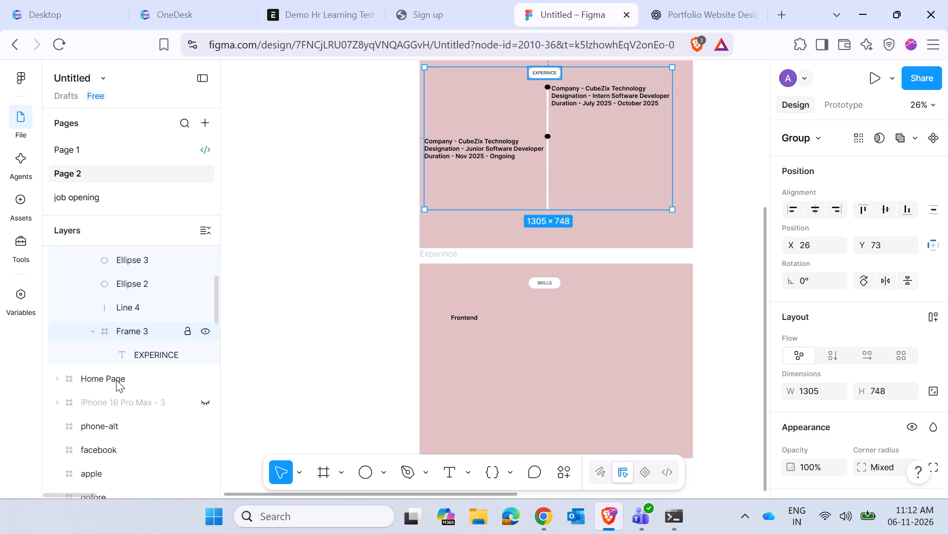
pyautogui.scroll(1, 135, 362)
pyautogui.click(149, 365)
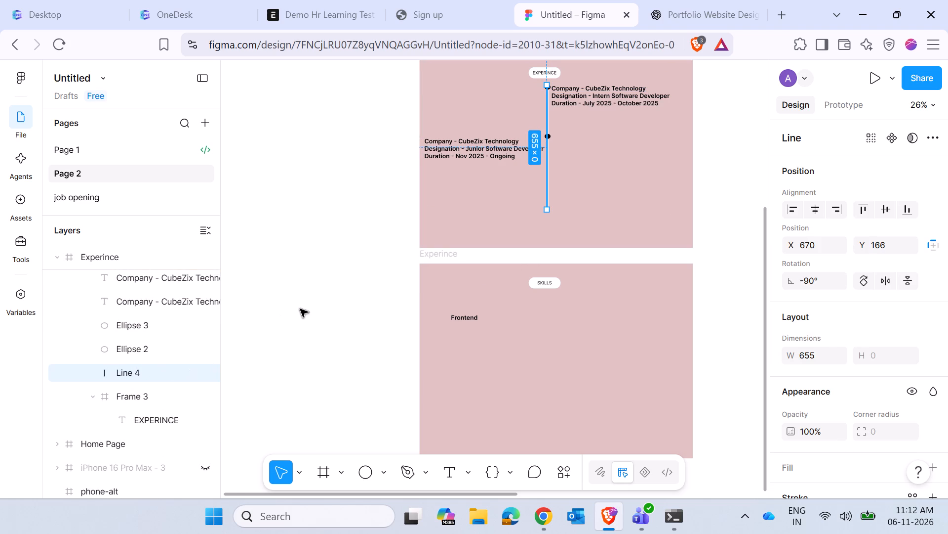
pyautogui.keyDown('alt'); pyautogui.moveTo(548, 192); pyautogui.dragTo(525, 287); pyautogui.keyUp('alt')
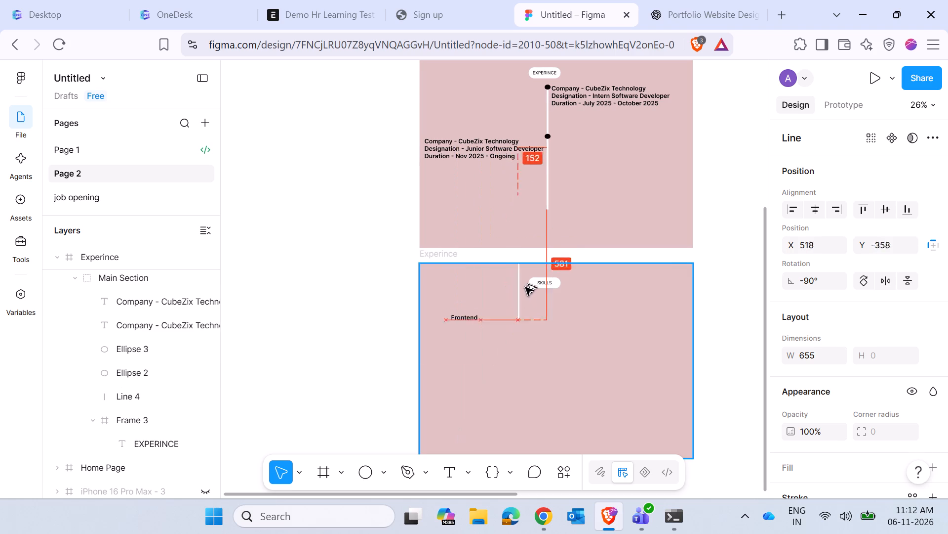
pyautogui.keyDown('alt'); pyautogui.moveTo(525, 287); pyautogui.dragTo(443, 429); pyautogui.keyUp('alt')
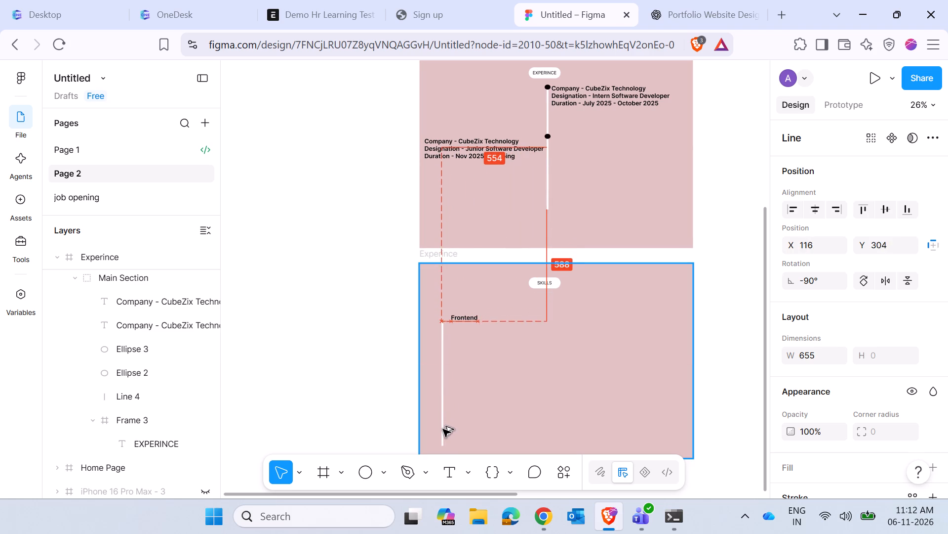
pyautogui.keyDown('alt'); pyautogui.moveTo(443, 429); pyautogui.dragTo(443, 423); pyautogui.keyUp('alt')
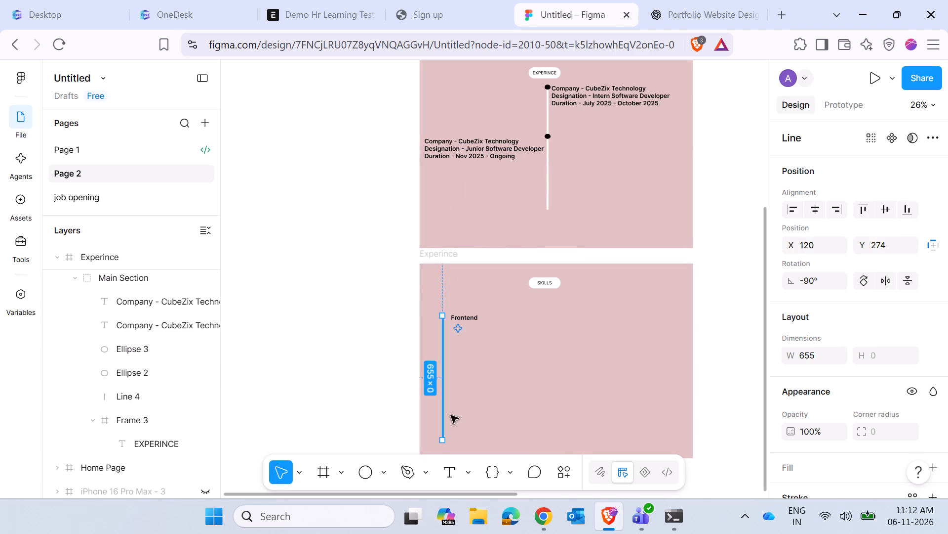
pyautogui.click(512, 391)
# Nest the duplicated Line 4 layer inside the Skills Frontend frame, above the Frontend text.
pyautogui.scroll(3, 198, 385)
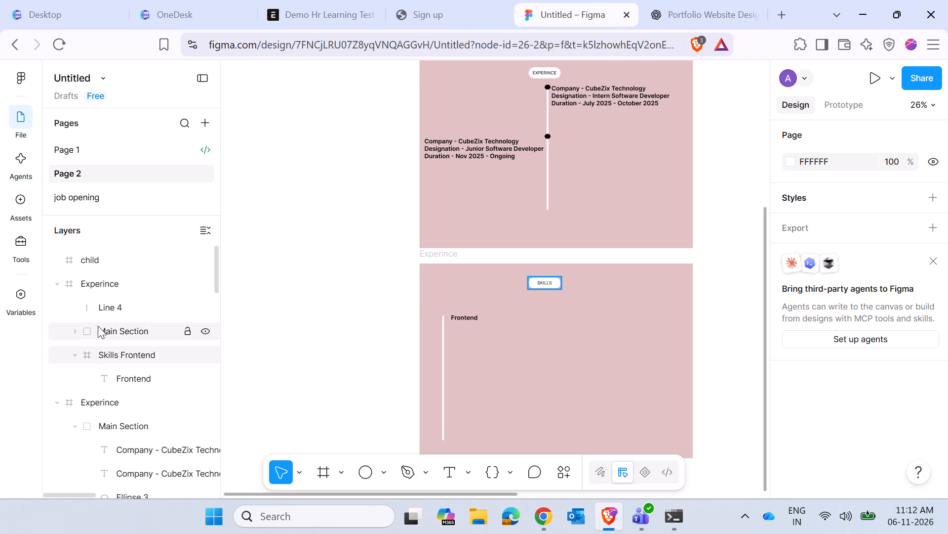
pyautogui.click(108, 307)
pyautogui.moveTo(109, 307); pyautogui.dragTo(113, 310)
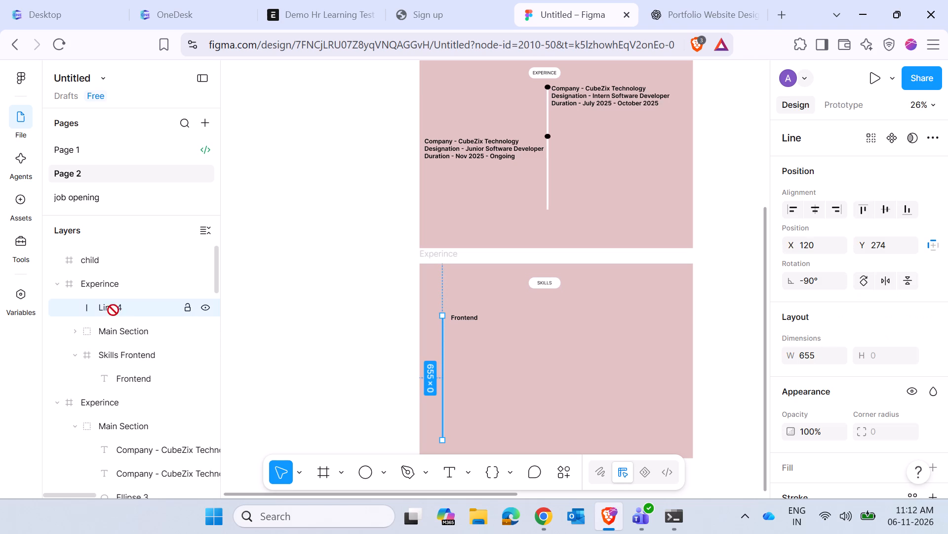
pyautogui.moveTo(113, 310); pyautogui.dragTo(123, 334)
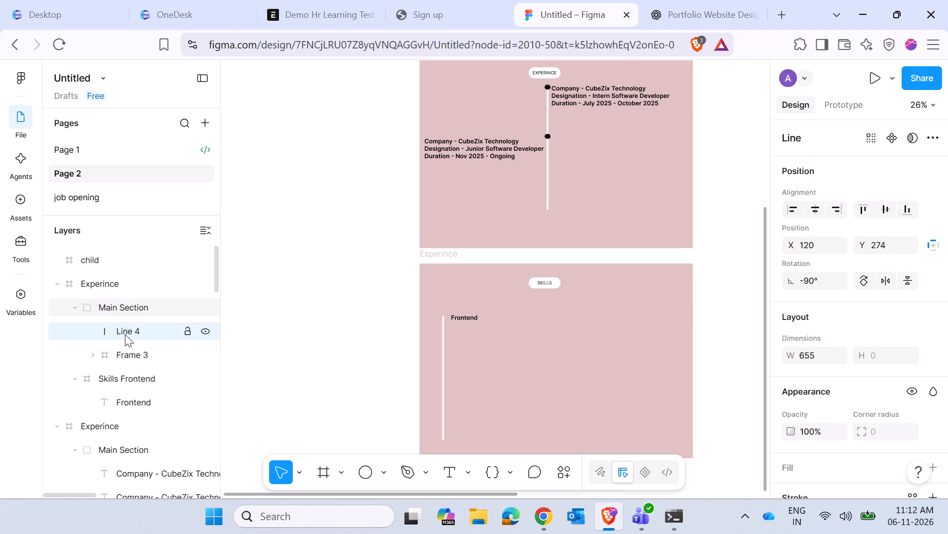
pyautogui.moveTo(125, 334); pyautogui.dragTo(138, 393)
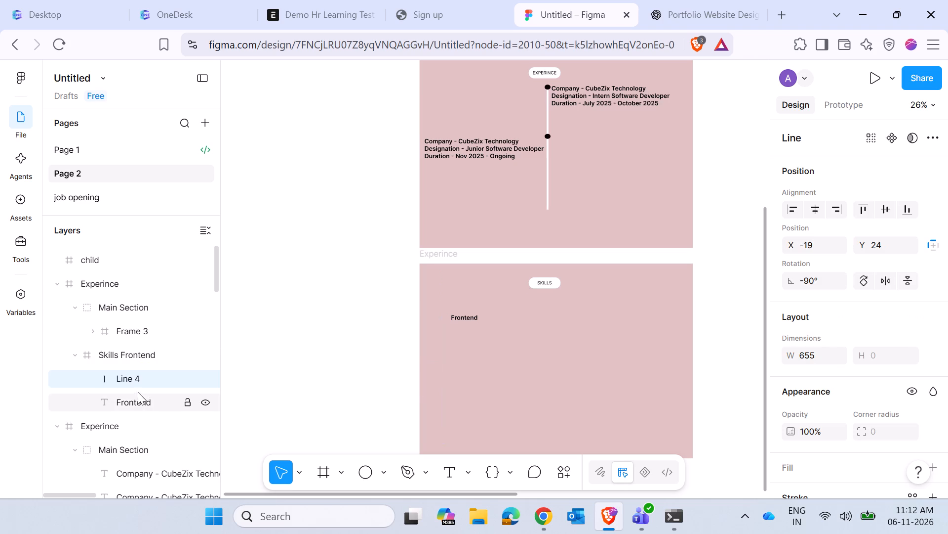
# Inspect the stroke colour and weight of the line nested in Skills Frontend.
pyautogui.click(443, 350)
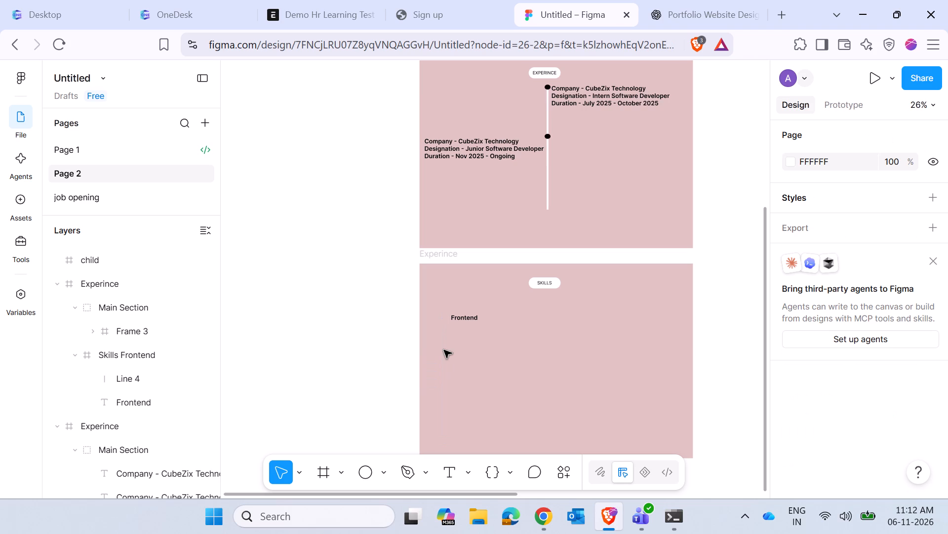
pyautogui.click(155, 380)
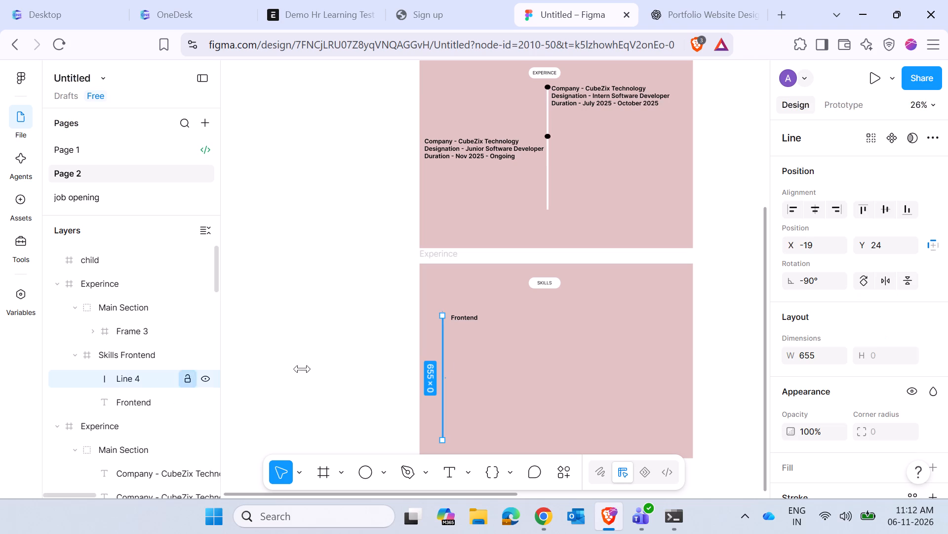
pyautogui.scroll(-3, 812, 373)
pyautogui.click(790, 306)
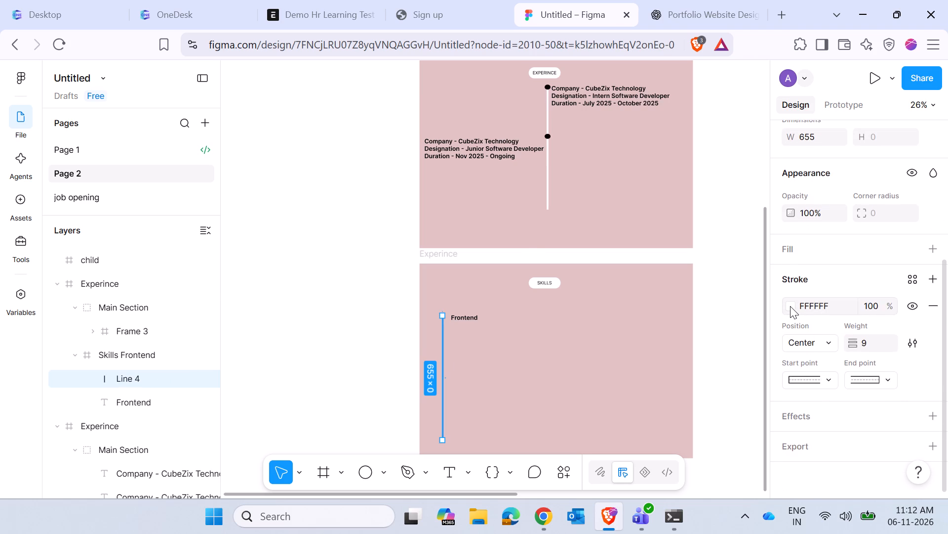
pyautogui.click(875, 343)
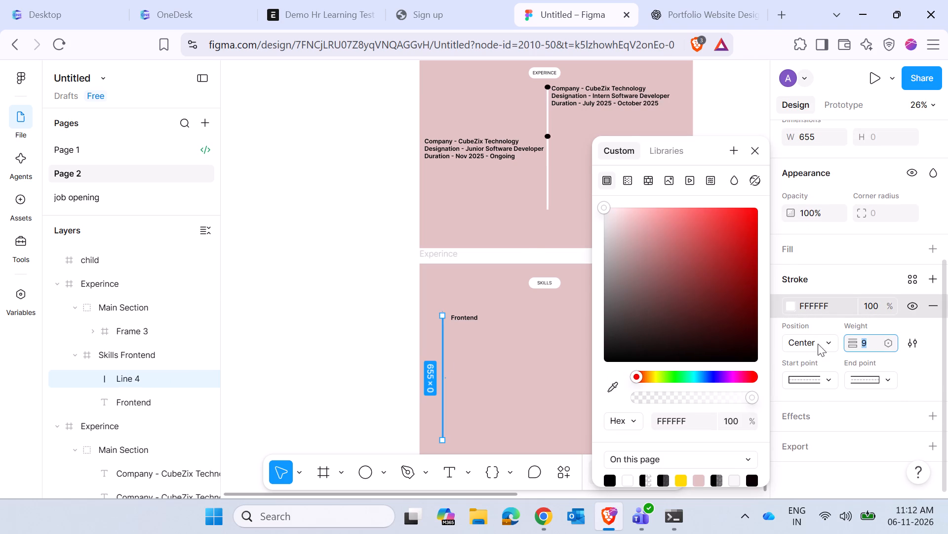
pyautogui.click(553, 377)
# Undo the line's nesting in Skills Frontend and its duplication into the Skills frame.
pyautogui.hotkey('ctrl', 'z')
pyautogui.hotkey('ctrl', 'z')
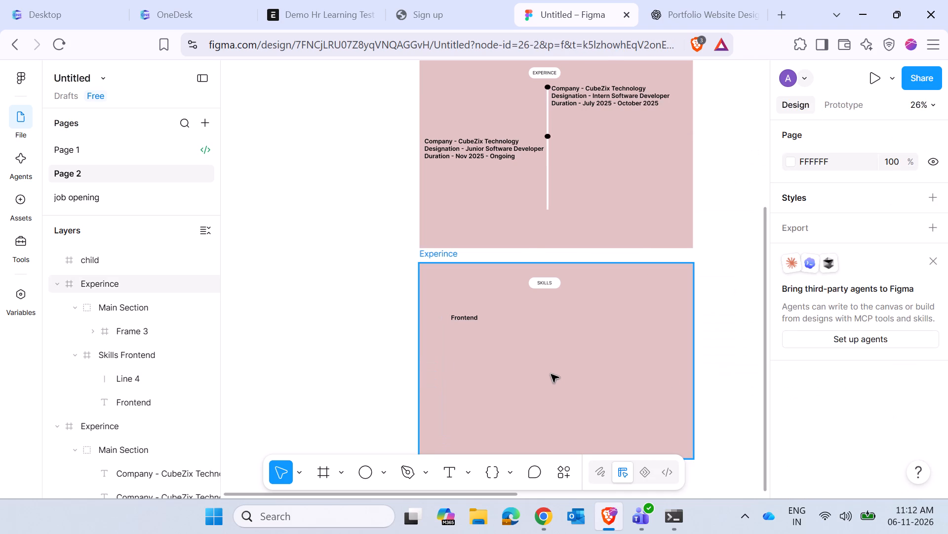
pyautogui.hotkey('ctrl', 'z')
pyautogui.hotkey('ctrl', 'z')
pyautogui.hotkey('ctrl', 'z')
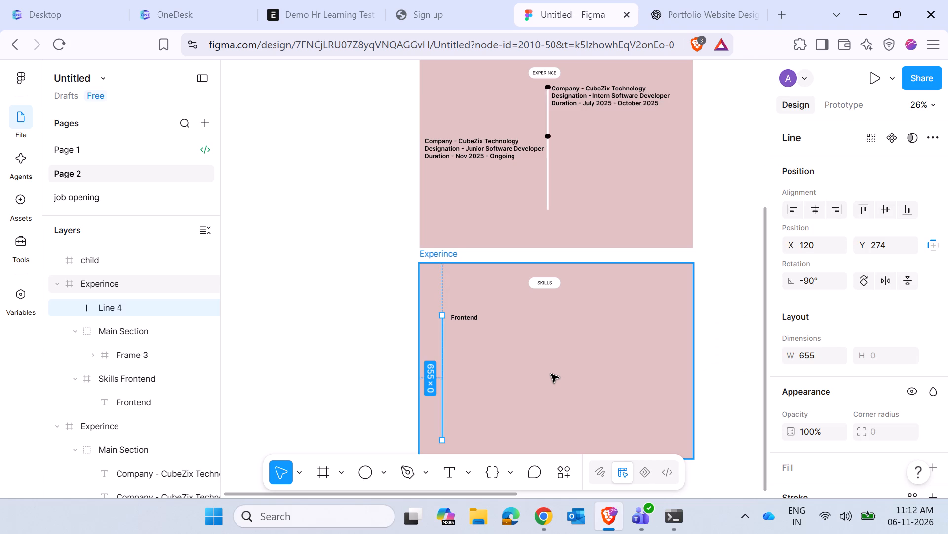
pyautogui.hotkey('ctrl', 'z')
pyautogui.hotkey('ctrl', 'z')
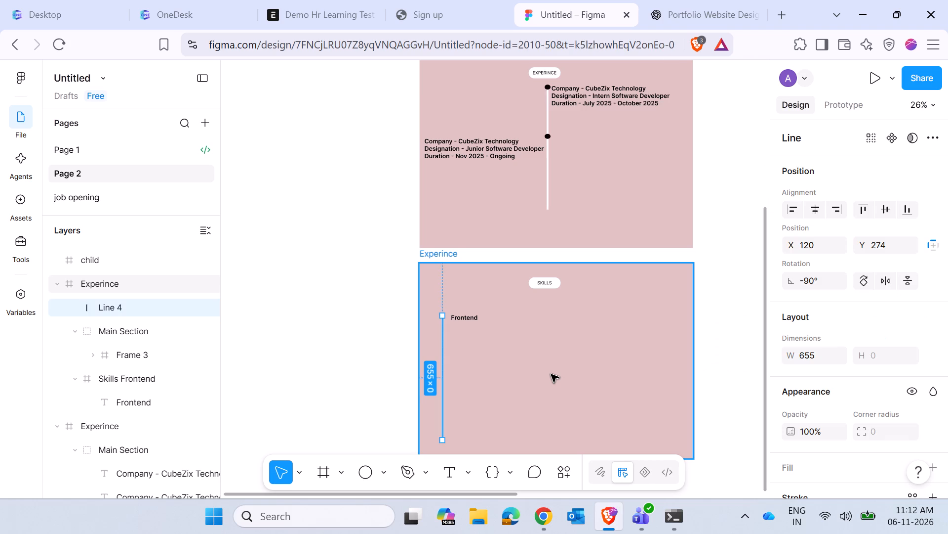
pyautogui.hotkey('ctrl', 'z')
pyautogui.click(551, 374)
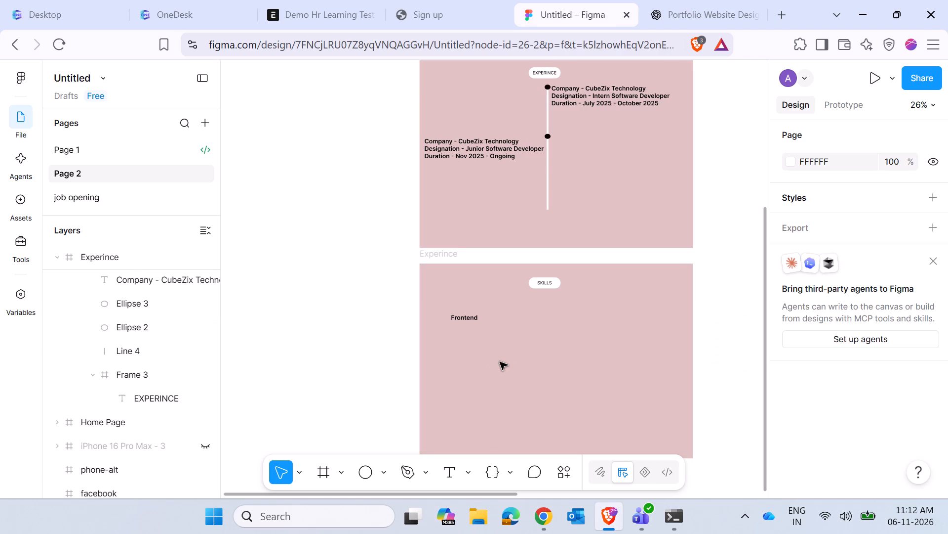
# Copy the vertical line from the Experince timeline and paste it for the Skills section, dismissing the clipboard permission request.
pyautogui.rightClick(163, 351)
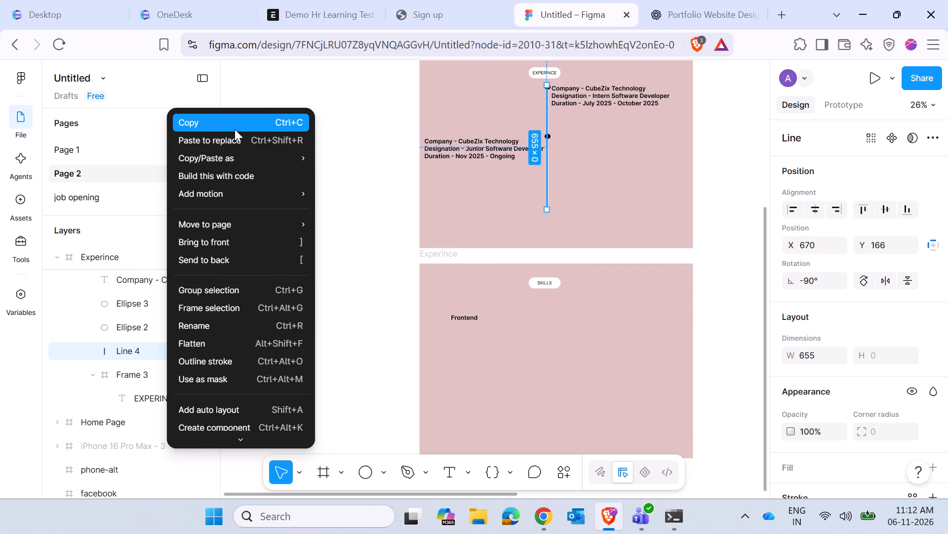
pyautogui.click(235, 128)
pyautogui.click(455, 357)
pyautogui.rightClick(455, 357)
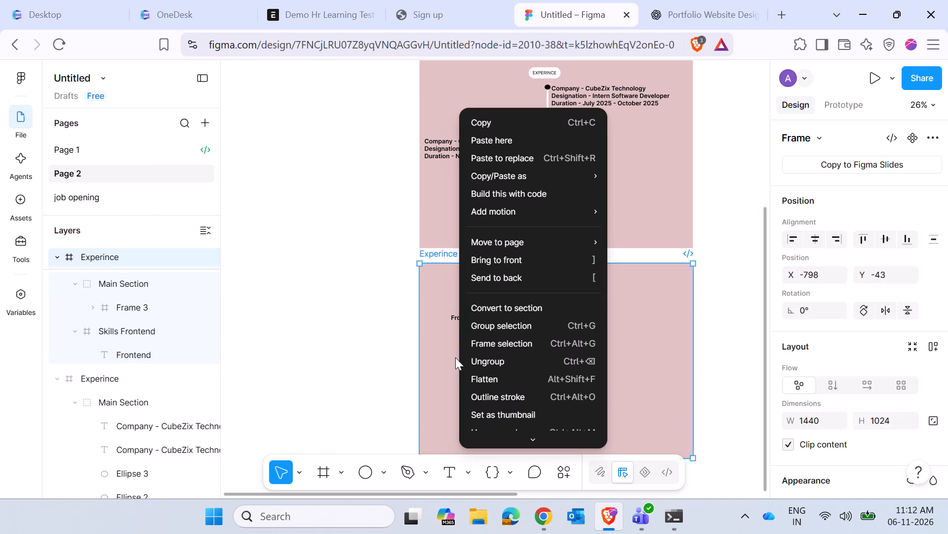
pyautogui.click(523, 142)
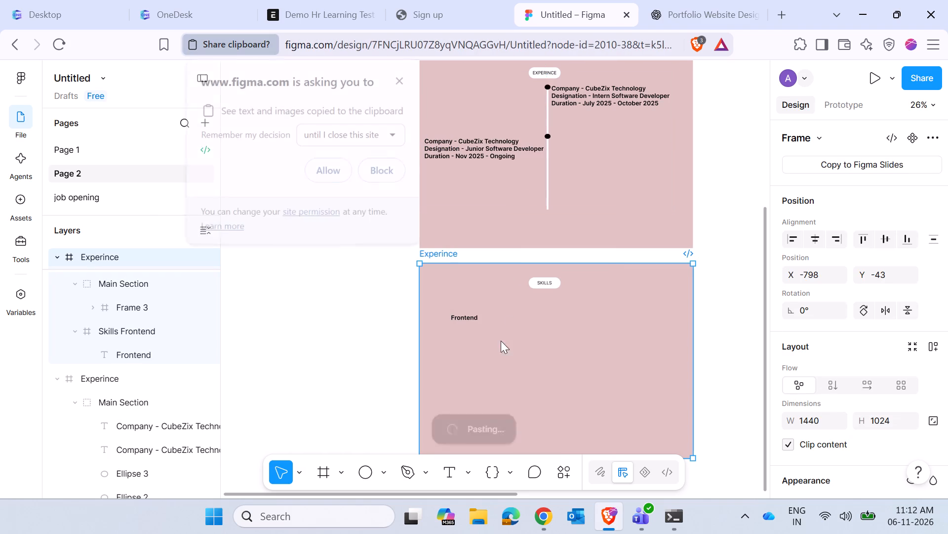
pyautogui.click(403, 69)
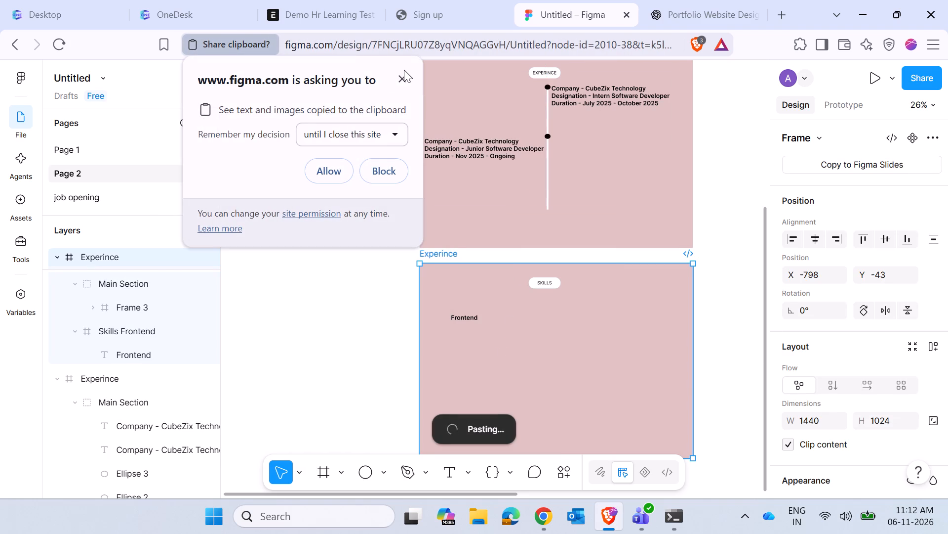
pyautogui.click(408, 81)
pyautogui.click(302, 242)
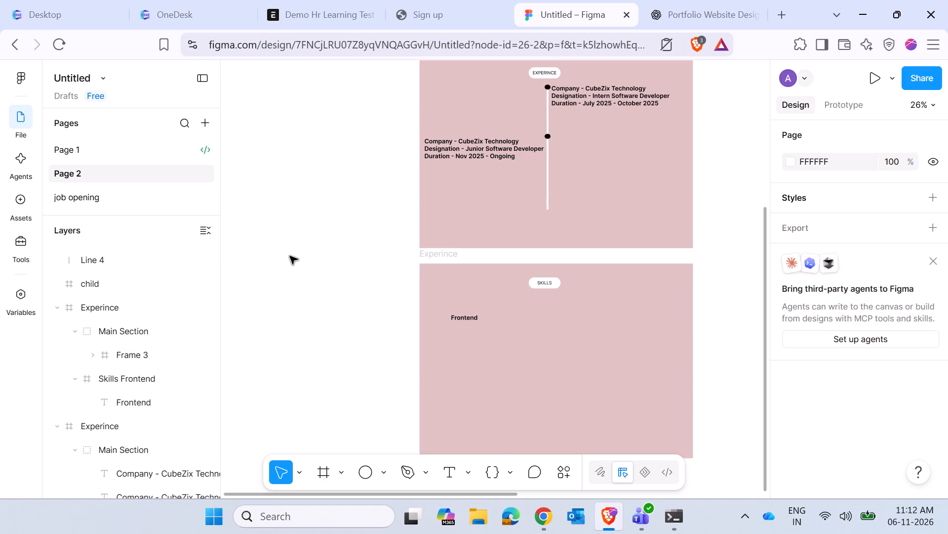
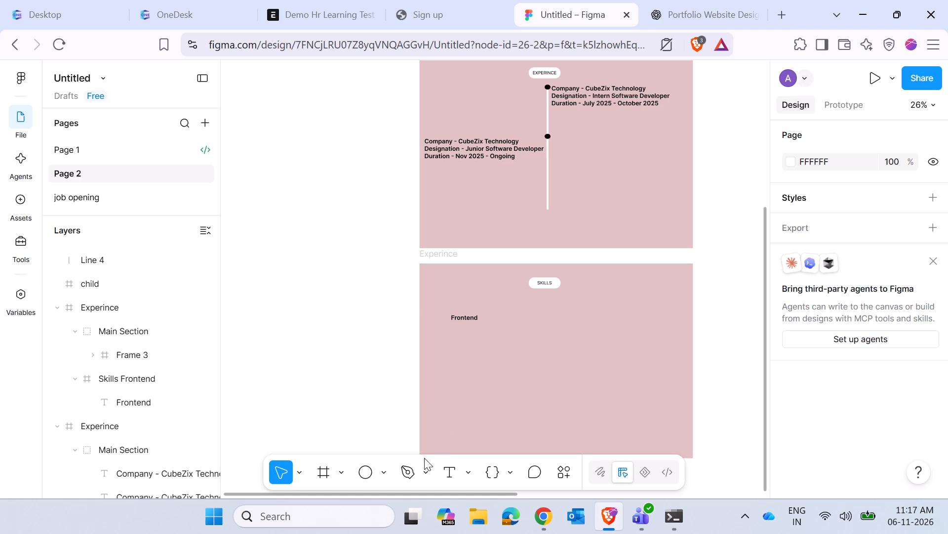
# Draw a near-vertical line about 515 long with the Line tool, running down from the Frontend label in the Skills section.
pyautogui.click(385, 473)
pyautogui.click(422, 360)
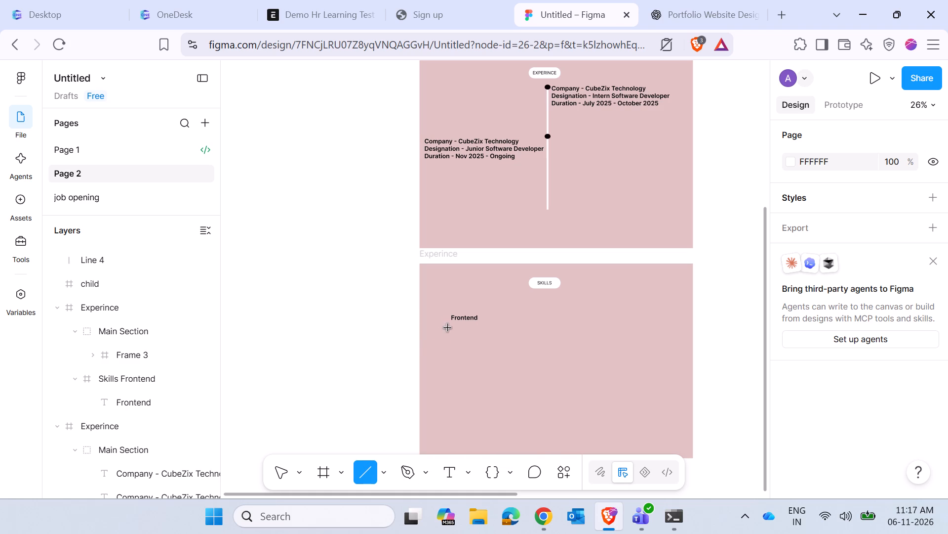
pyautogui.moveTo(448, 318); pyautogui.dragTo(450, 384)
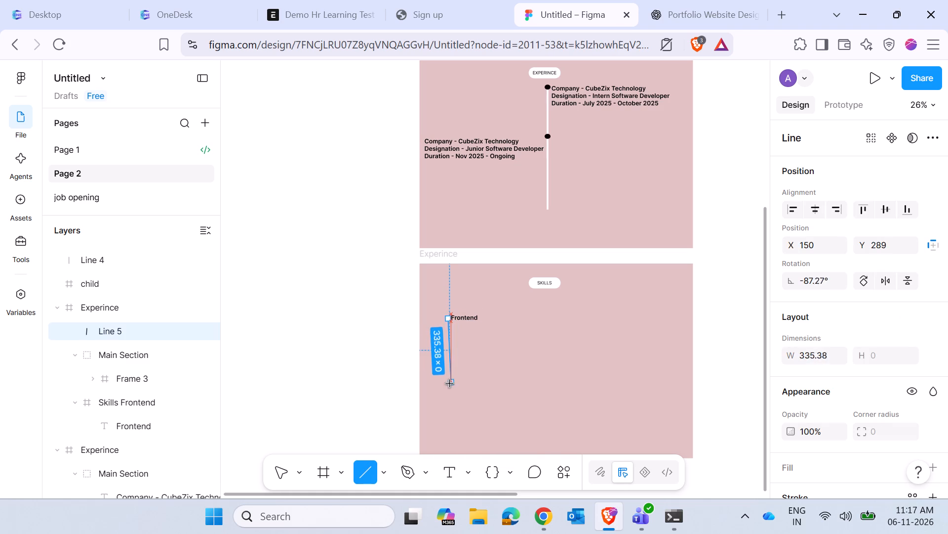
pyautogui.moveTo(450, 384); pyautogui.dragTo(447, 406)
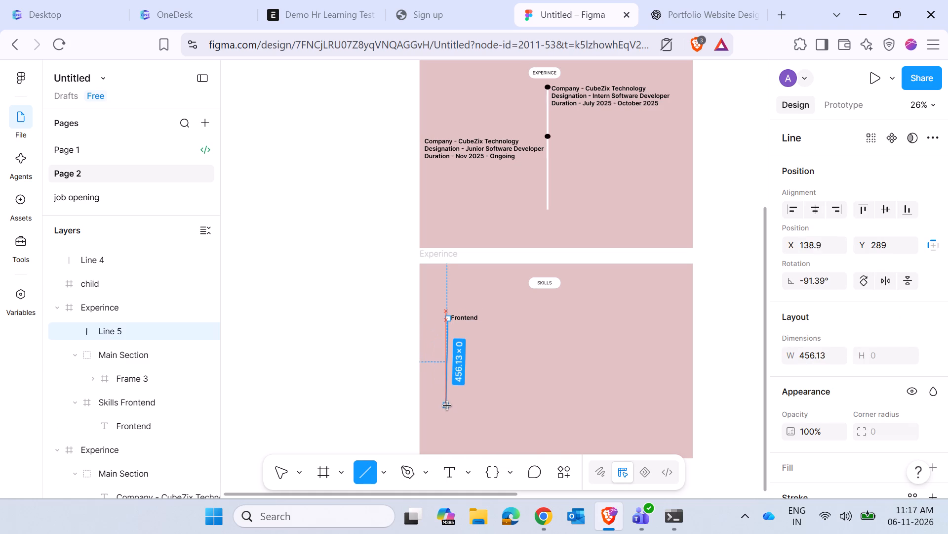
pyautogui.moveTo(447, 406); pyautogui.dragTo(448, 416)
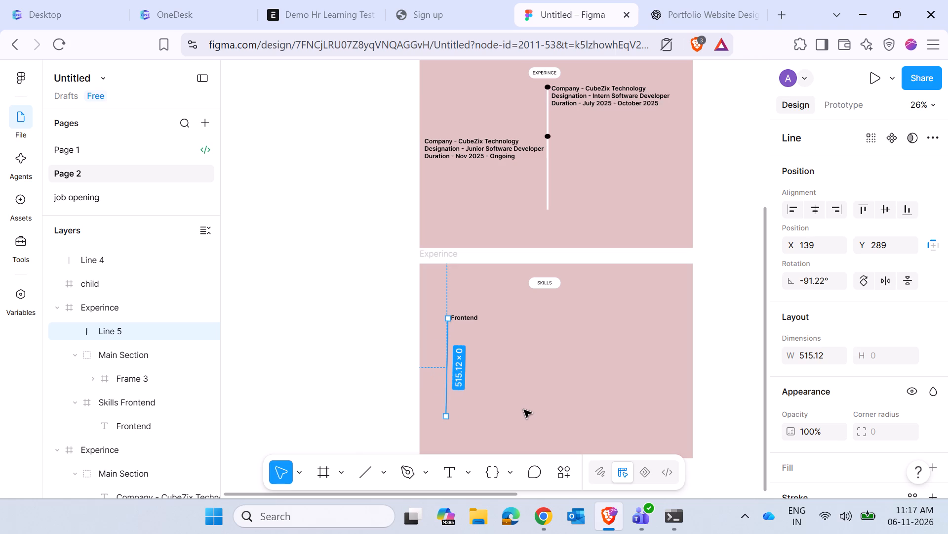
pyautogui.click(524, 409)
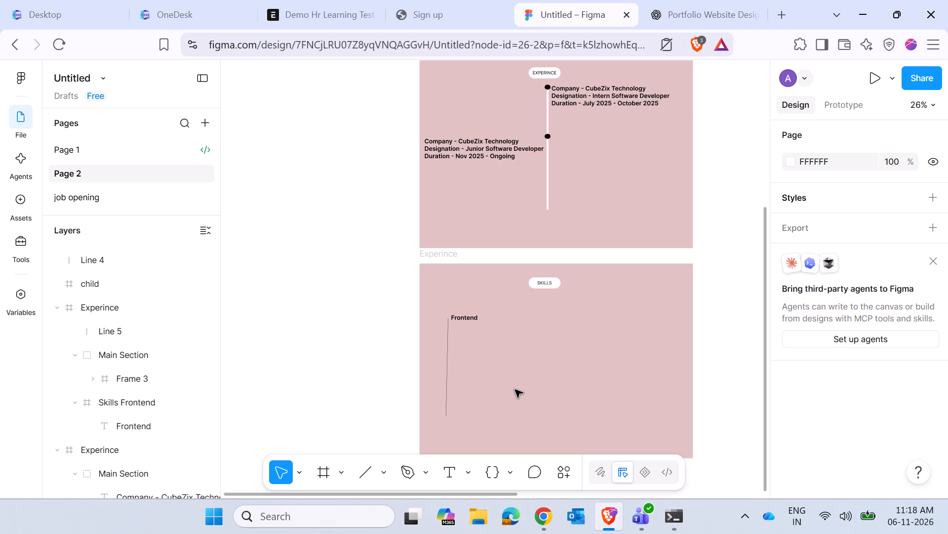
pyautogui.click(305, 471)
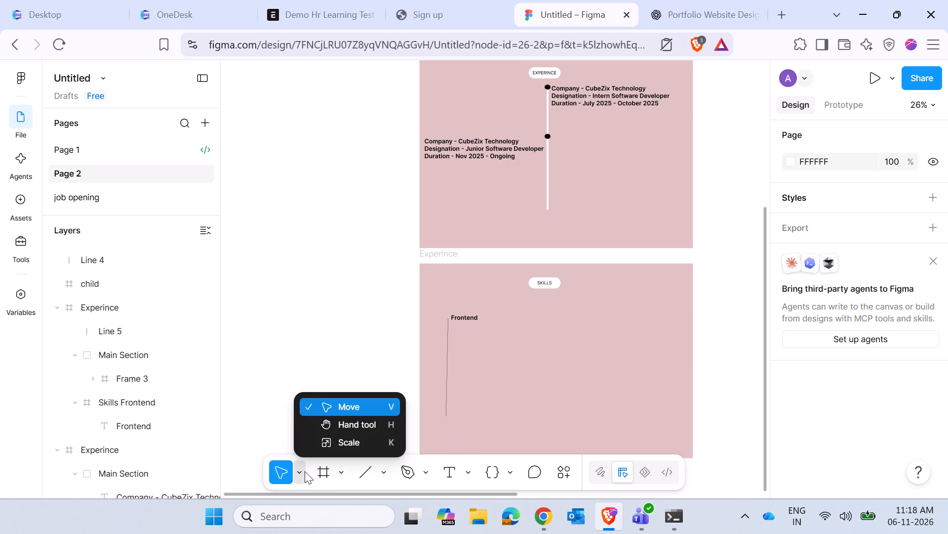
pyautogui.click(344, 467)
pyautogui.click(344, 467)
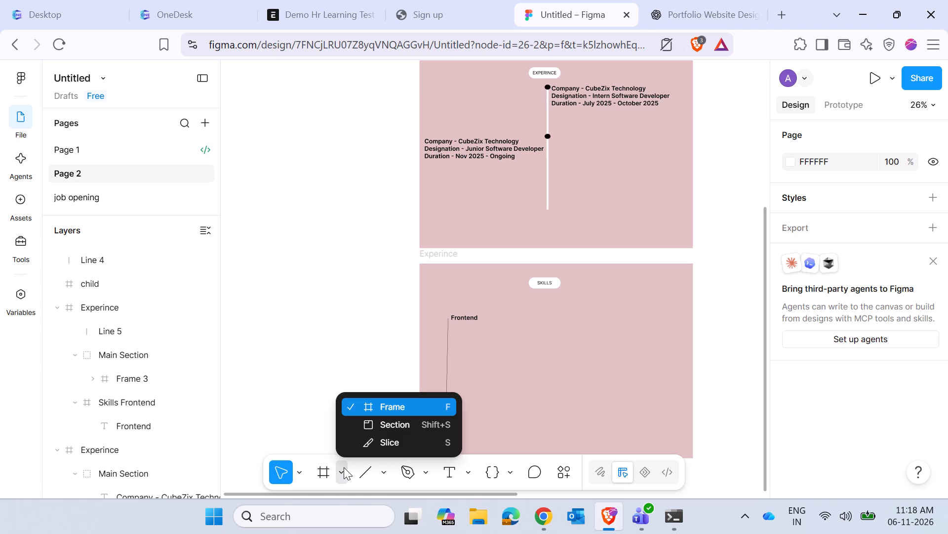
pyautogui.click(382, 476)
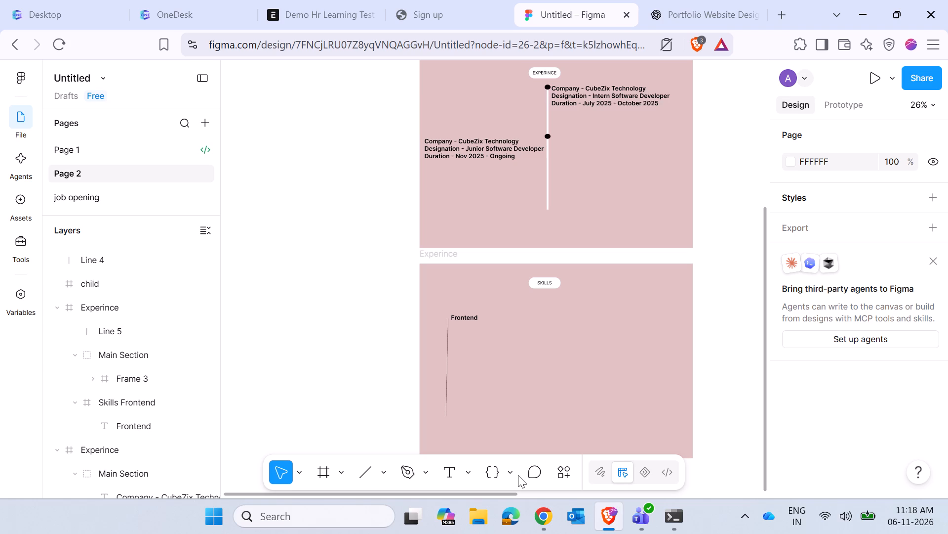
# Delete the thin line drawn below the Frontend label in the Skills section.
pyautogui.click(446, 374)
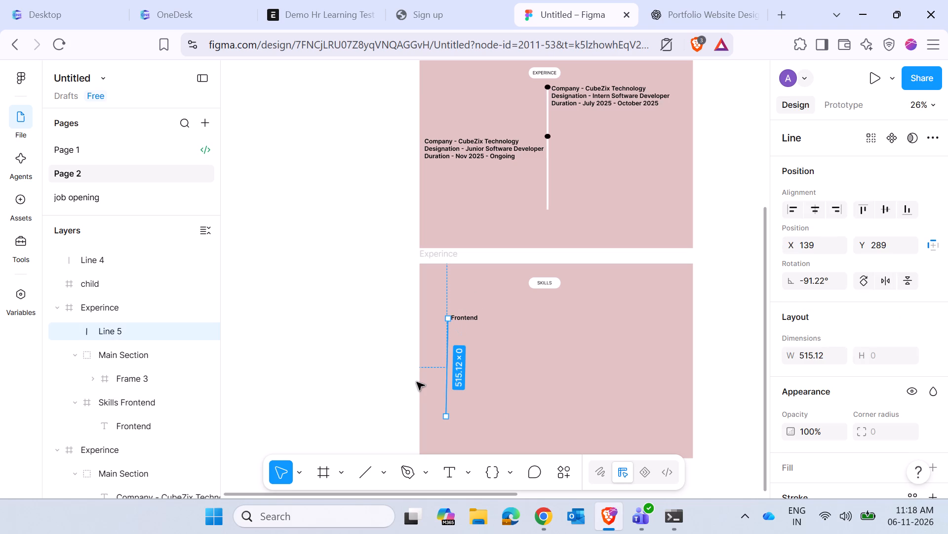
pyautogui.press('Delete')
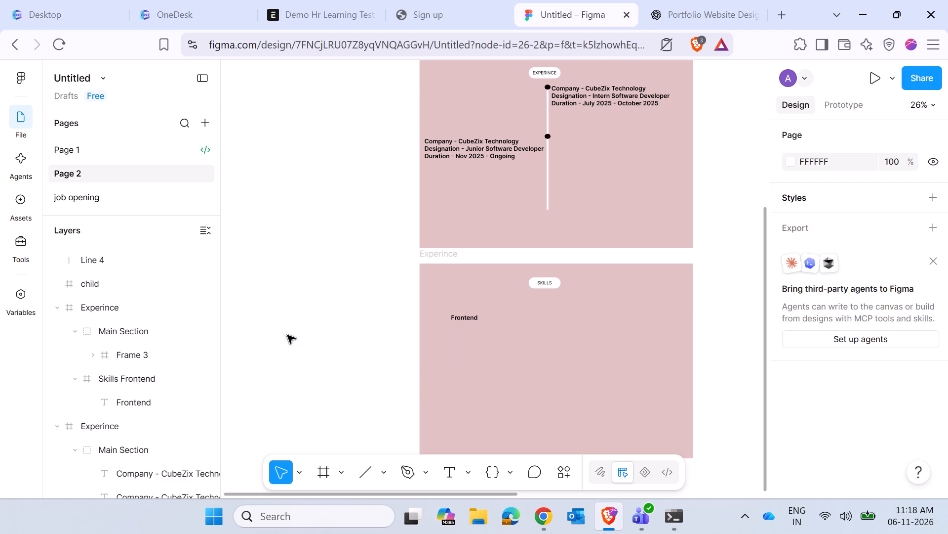
# Draw a near-vertical line about 569 long, running down from beside the Frontend label in the Skills section.
pyautogui.click(371, 474)
pyautogui.moveTo(448, 319); pyautogui.dragTo(445, 422)
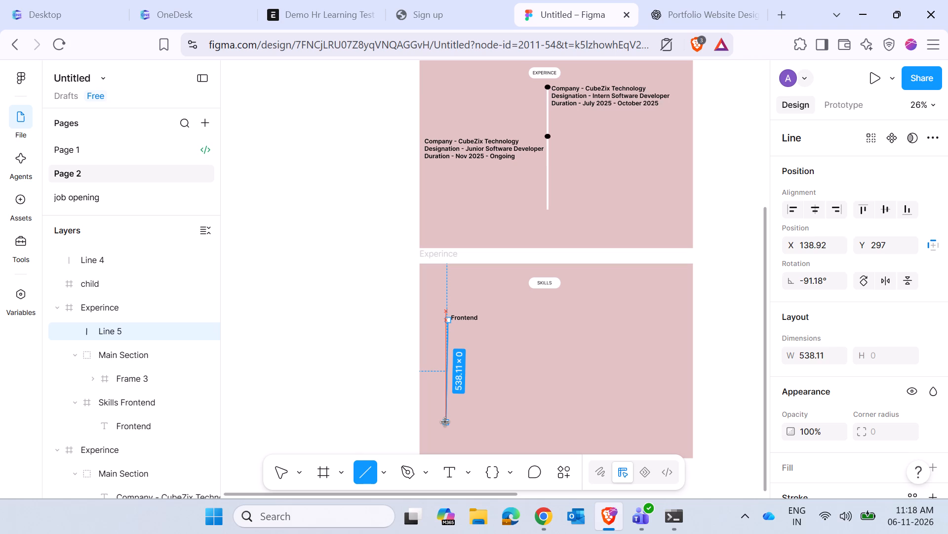
pyautogui.moveTo(445, 422); pyautogui.dragTo(447, 428)
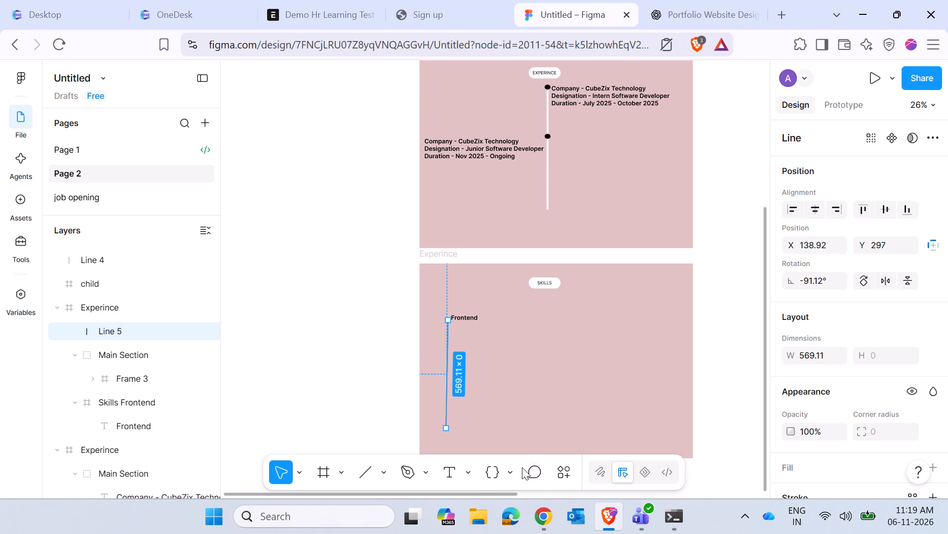
# Search the assets for "butt" and insert the XSmall button from the Material 3 Design Kit into the Skills section.
pyautogui.click(561, 471)
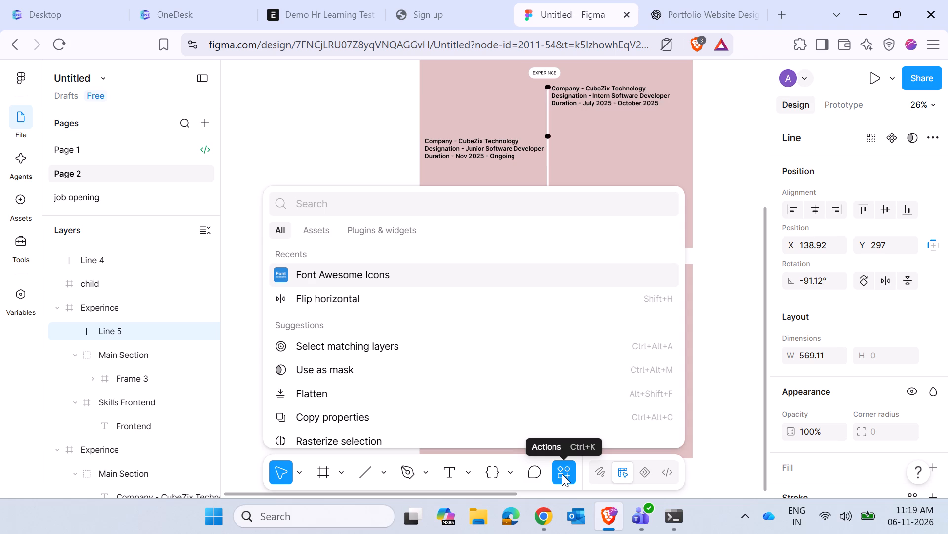
pyautogui.click(326, 225)
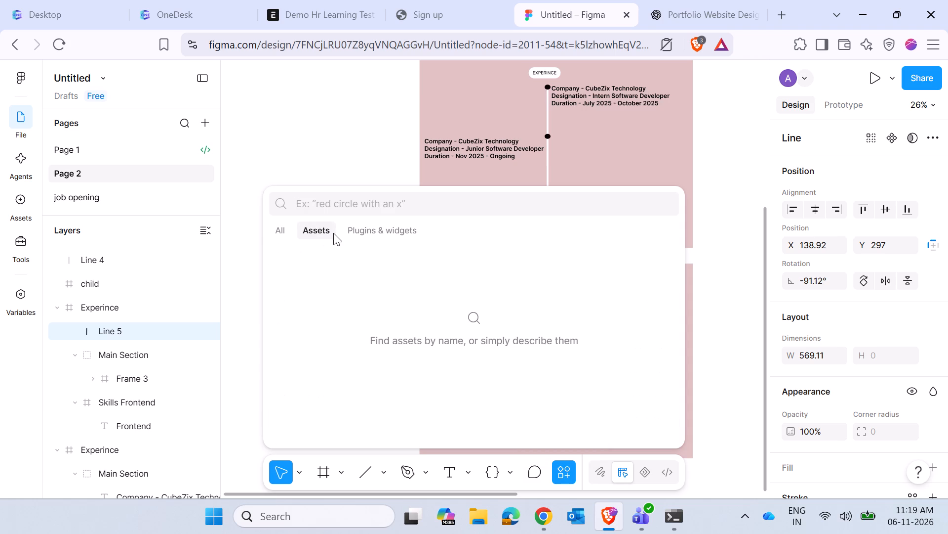
pyautogui.write('buu')
pyautogui.press('BackSpace')
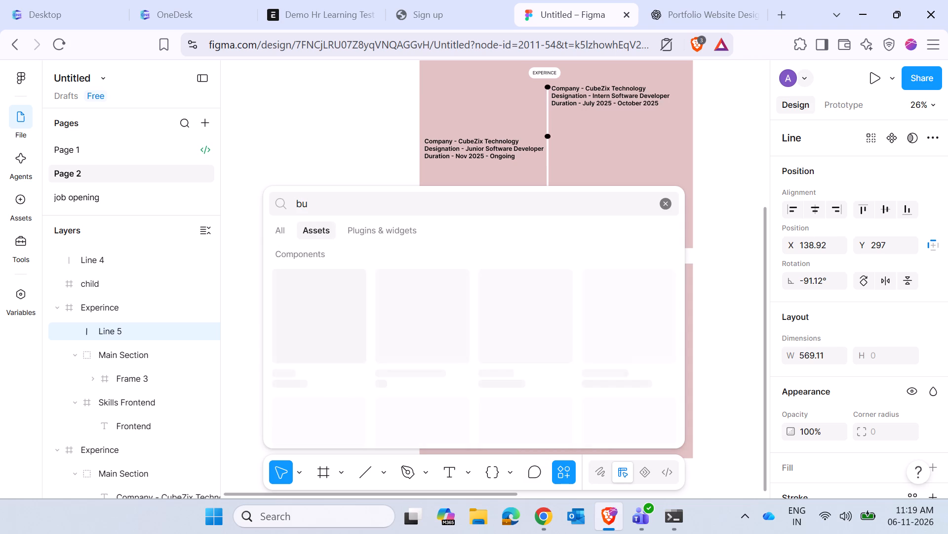
pyautogui.write('tt')
pyautogui.scroll(-2, 515, 364)
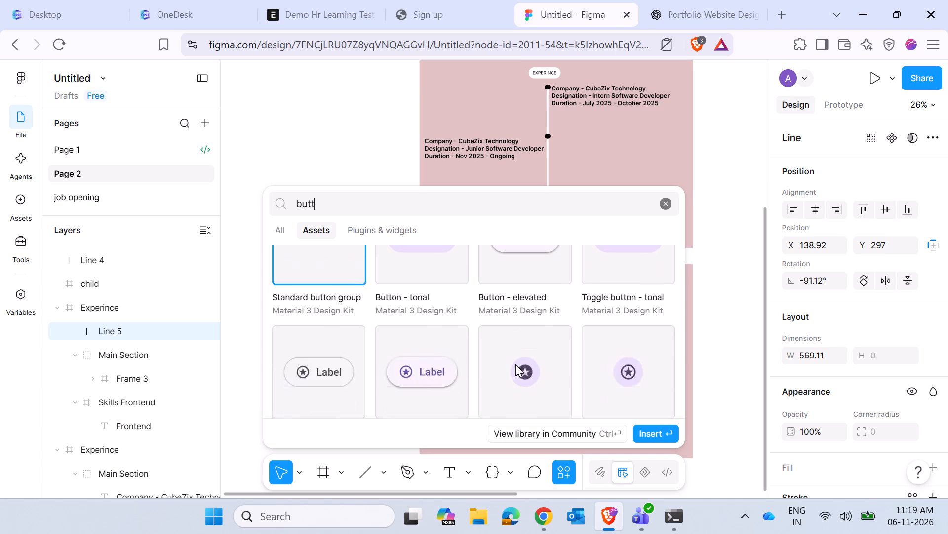
pyautogui.scroll(-1, 515, 364)
pyautogui.scroll(-4, 350, 382)
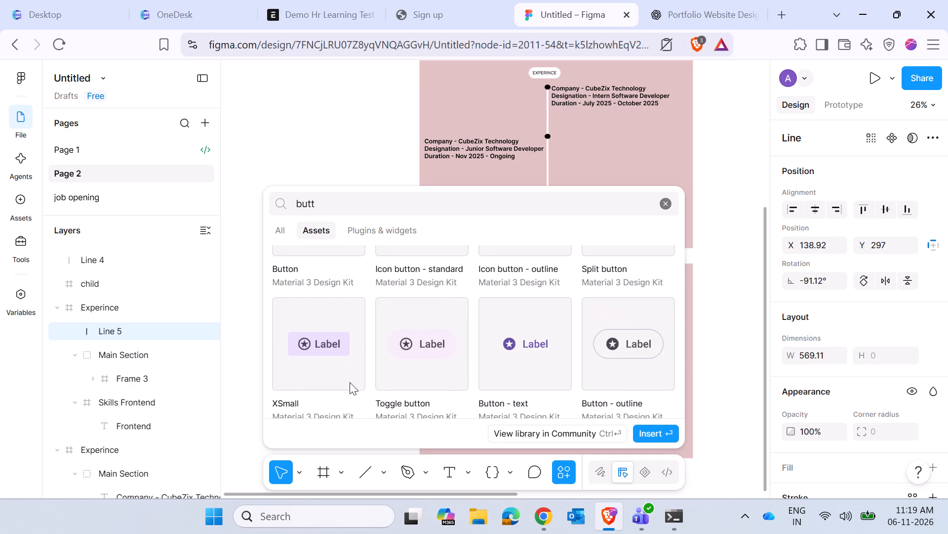
pyautogui.scroll(-1, 350, 382)
pyautogui.click(331, 333)
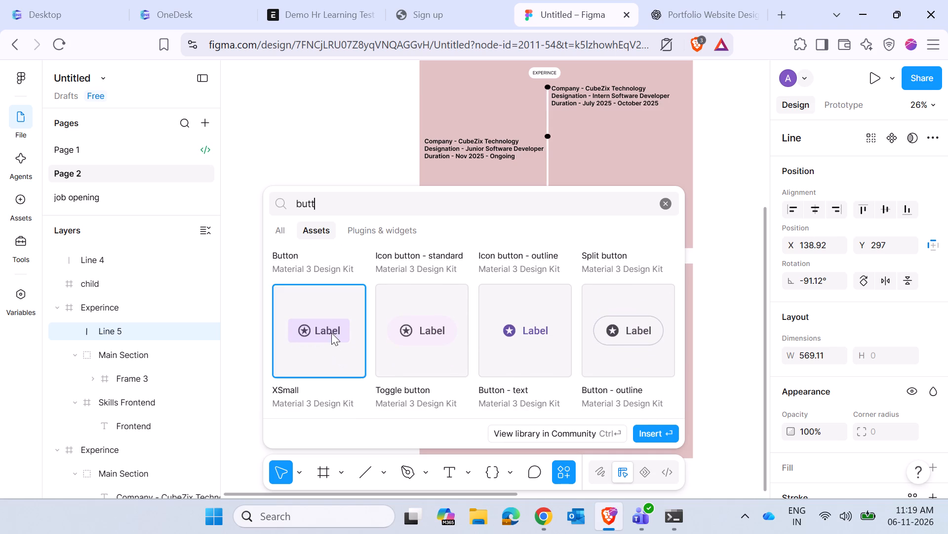
pyautogui.click(649, 428)
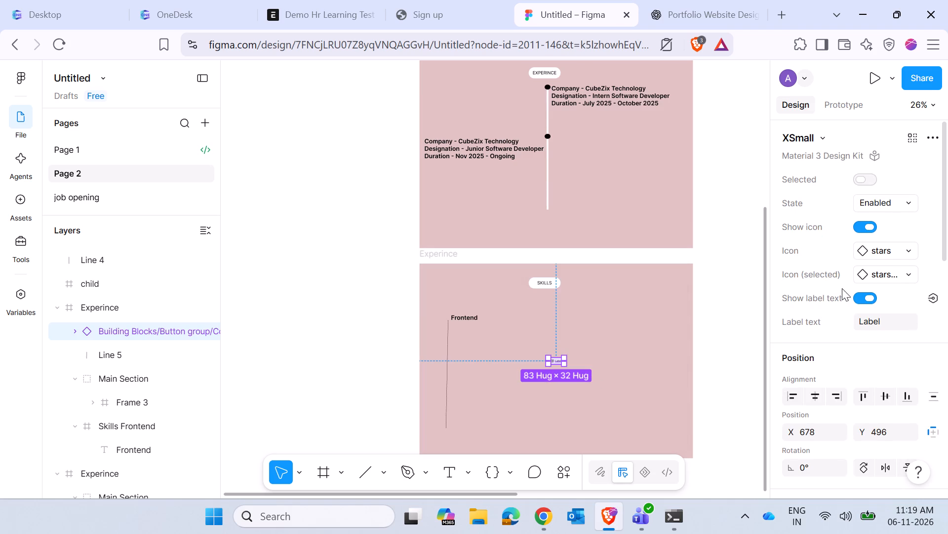
# Enlarge the inserted XSmall button in the Skills section to about 463 × 78.
pyautogui.moveTo(563, 364); pyautogui.dragTo(578, 372)
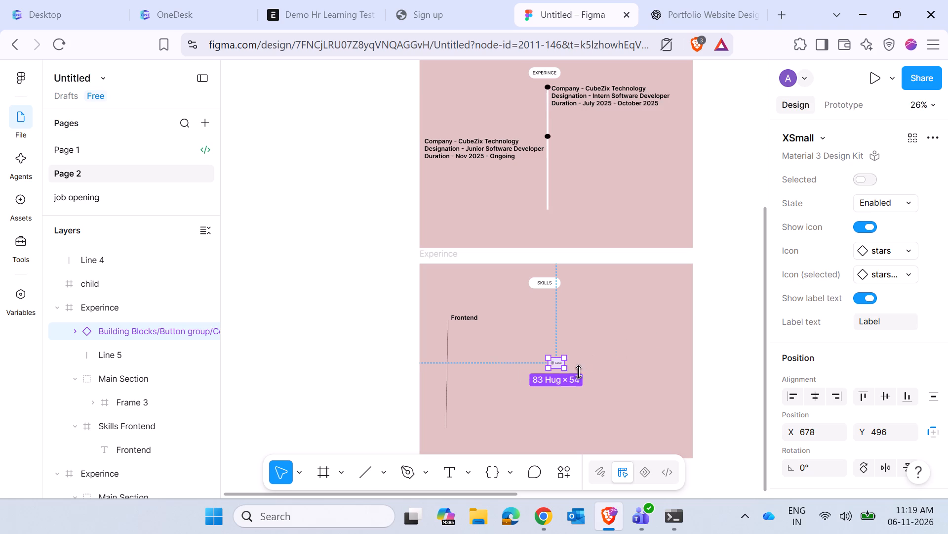
pyautogui.moveTo(578, 372); pyautogui.dragTo(579, 372)
pyautogui.moveTo(566, 371); pyautogui.dragTo(625, 379)
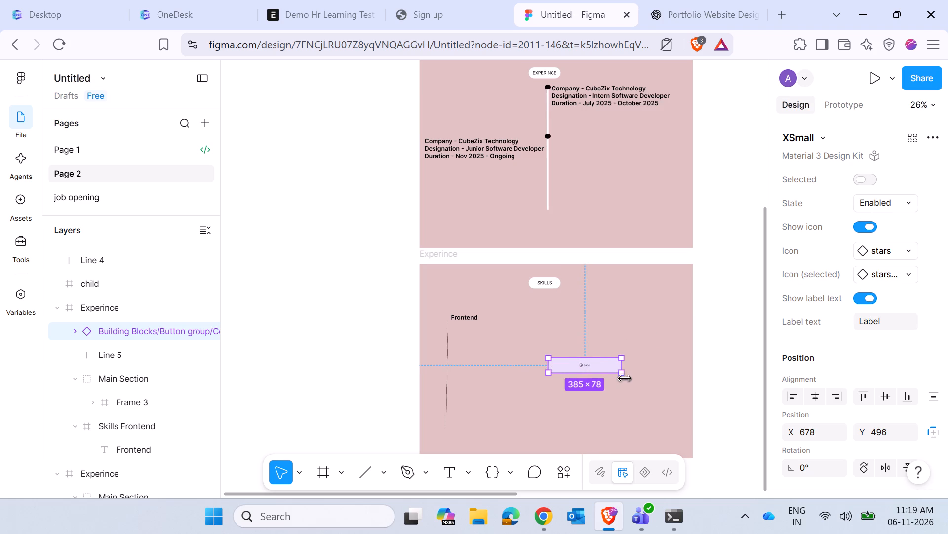
pyautogui.moveTo(625, 379); pyautogui.dragTo(636, 379)
pyautogui.click(594, 364)
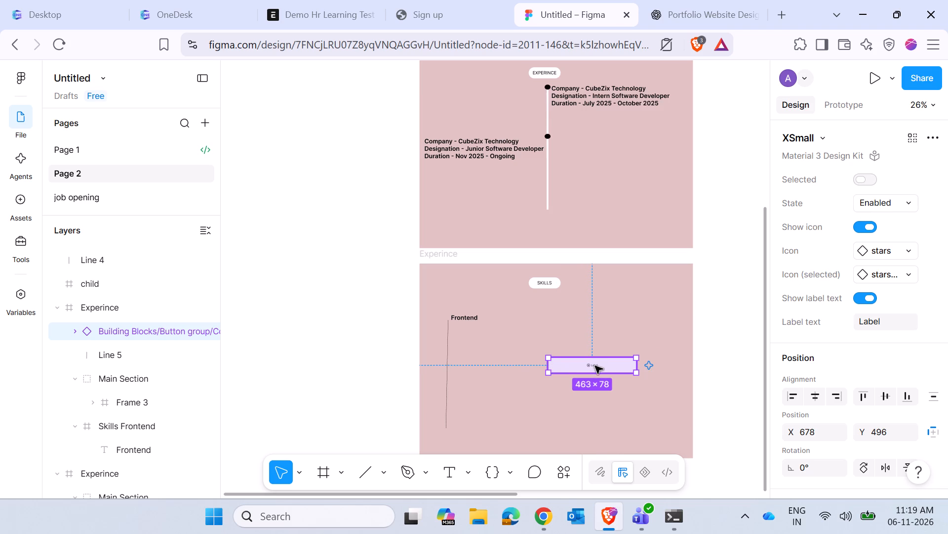
pyautogui.scroll(2, 851, 354)
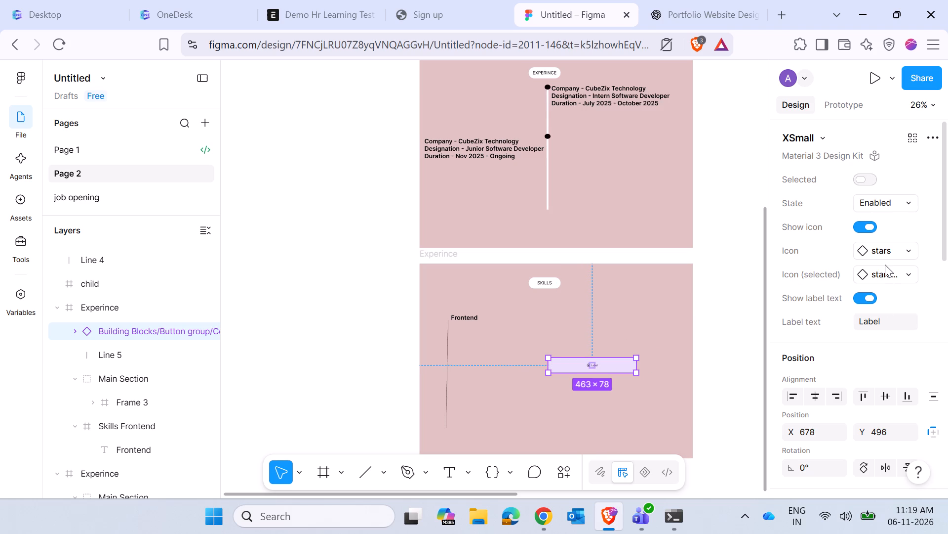
pyautogui.tripleClick(886, 321)
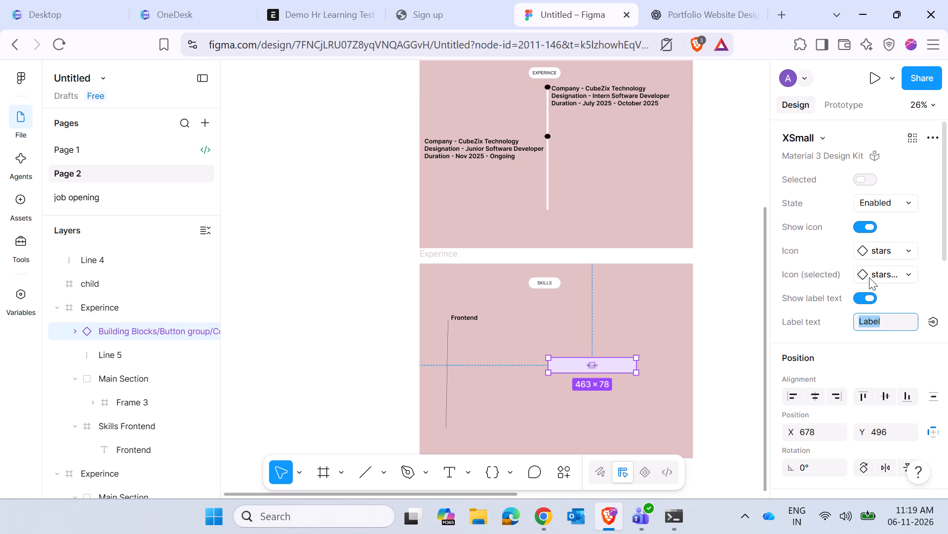
pyautogui.click(929, 141)
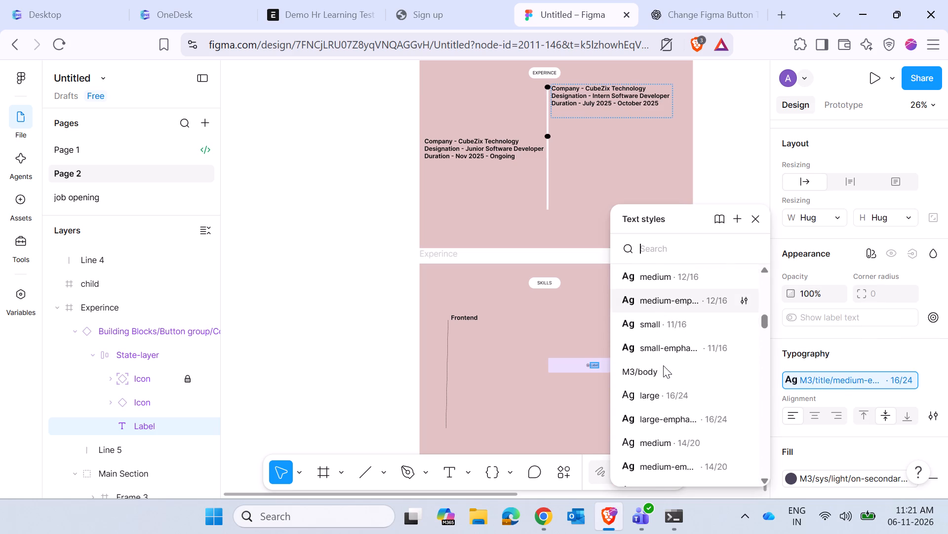
pyautogui.scroll(-3, 663, 365)
pyautogui.scroll(2, 663, 365)
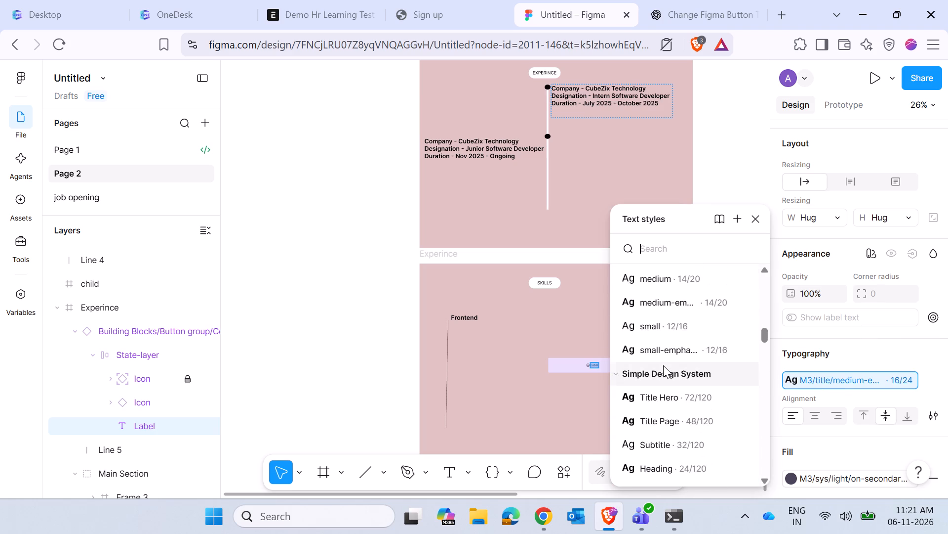
pyautogui.scroll(-11, 663, 365)
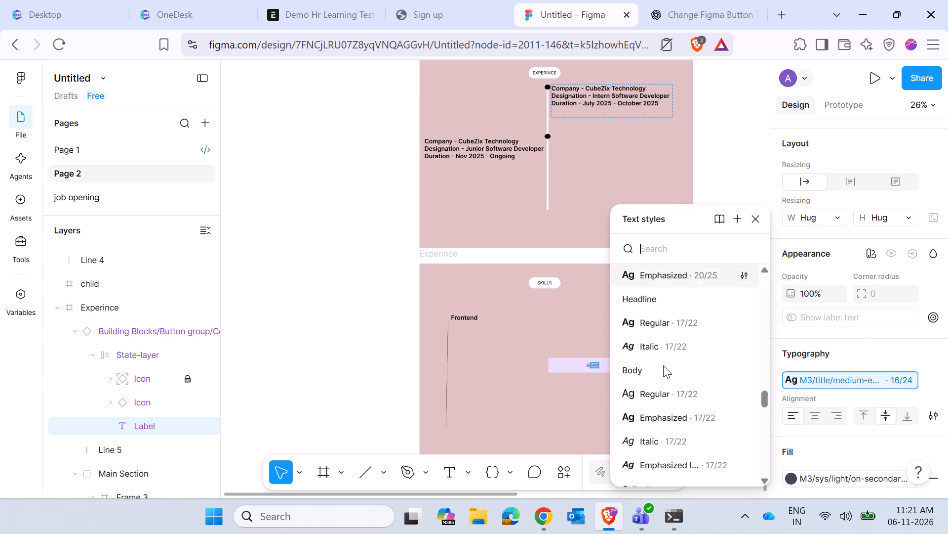
pyautogui.scroll(-4, 663, 365)
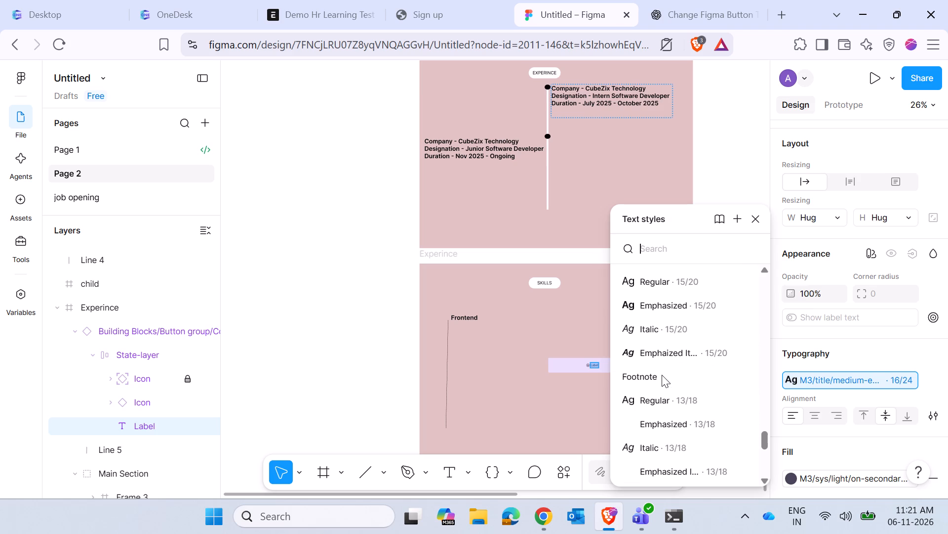
pyautogui.scroll(-4, 660, 394)
pyautogui.scroll(1, 660, 395)
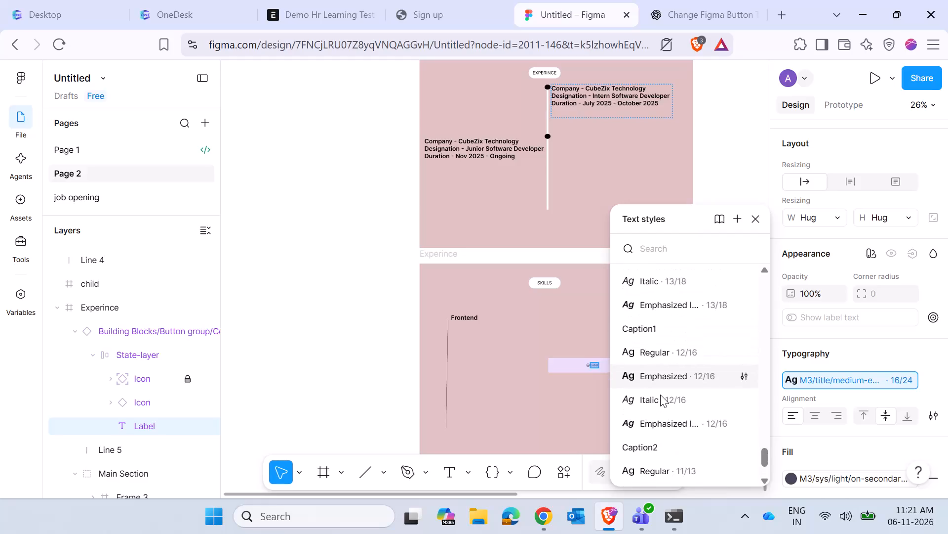
pyautogui.scroll(-3, 660, 395)
pyautogui.scroll(8, 659, 394)
pyautogui.scroll(-1, 659, 393)
pyautogui.scroll(19, 659, 393)
pyautogui.scroll(-1, 659, 379)
pyautogui.scroll(2, 659, 379)
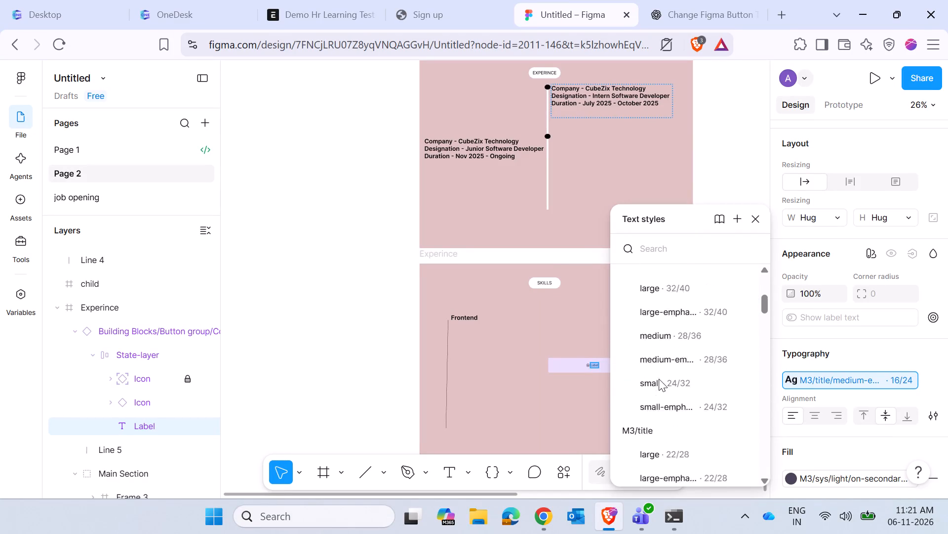
pyautogui.scroll(12, 659, 379)
pyautogui.click(662, 326)
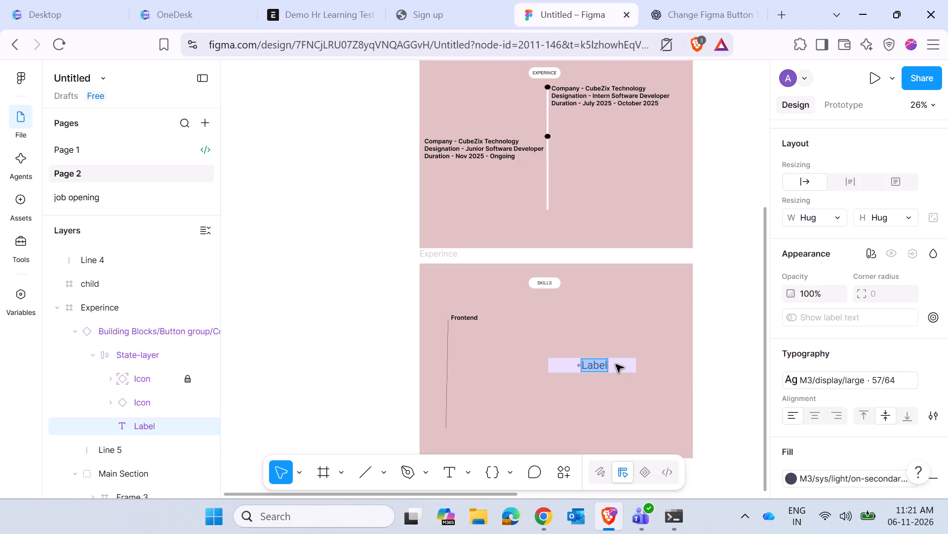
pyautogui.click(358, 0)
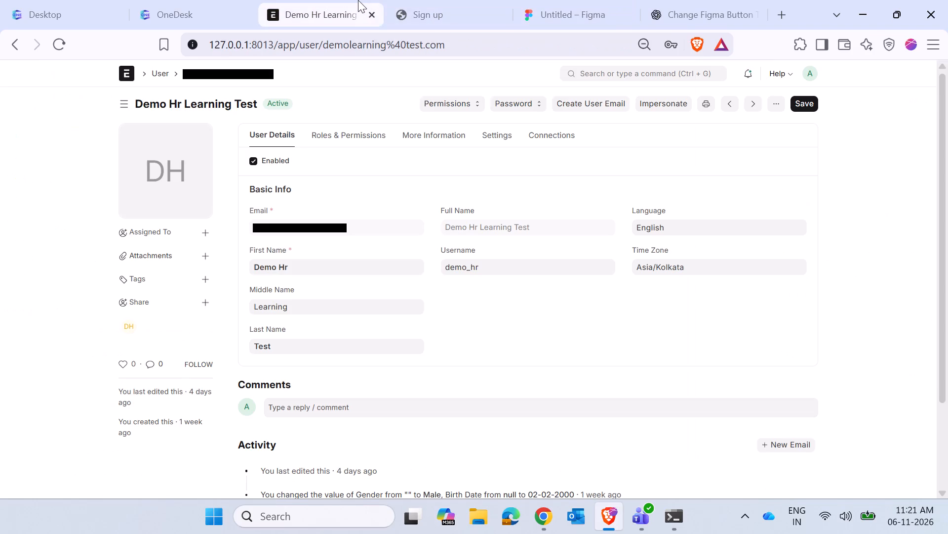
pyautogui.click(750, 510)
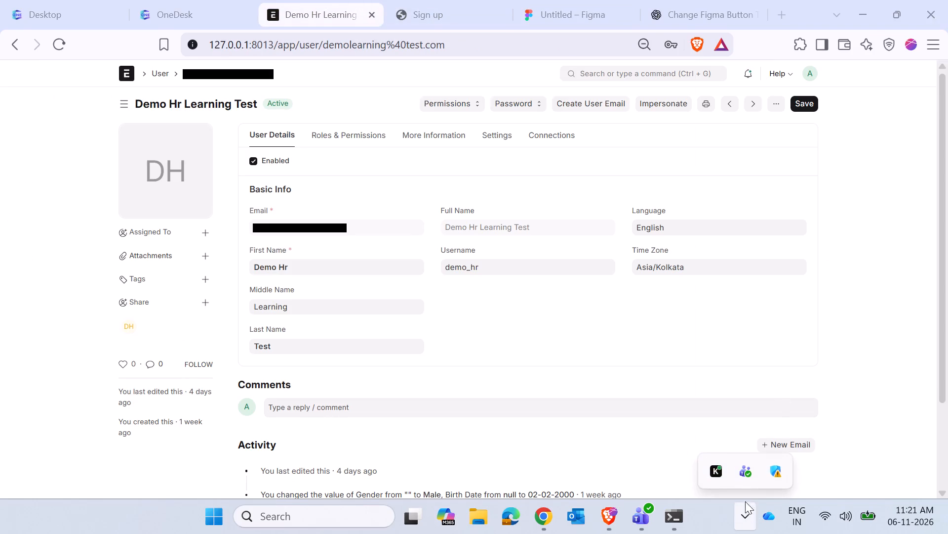
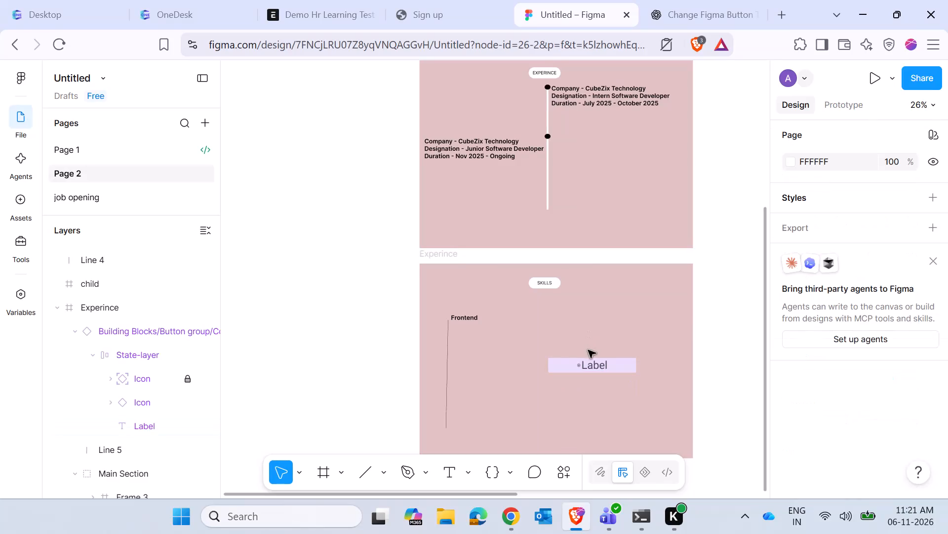
# Delete the purple Label button from the Skills section.
pyautogui.moveTo(588, 350); pyautogui.dragTo(588, 351)
pyautogui.moveTo(588, 351); pyautogui.dragTo(592, 397)
pyautogui.press('Delete')
pyautogui.click(566, 360)
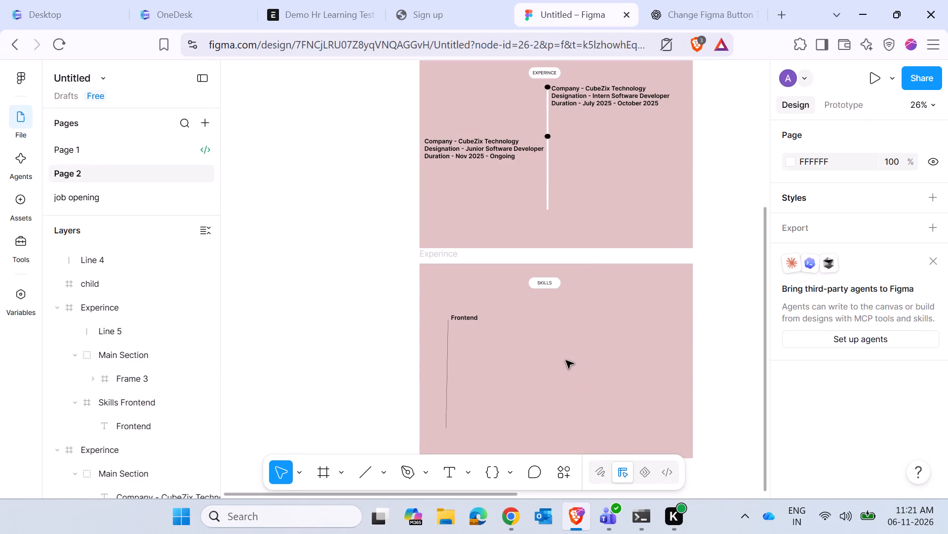
# Delete the slightly slanted line beside the Frontend heading in the Skills section.
pyautogui.click(449, 395)
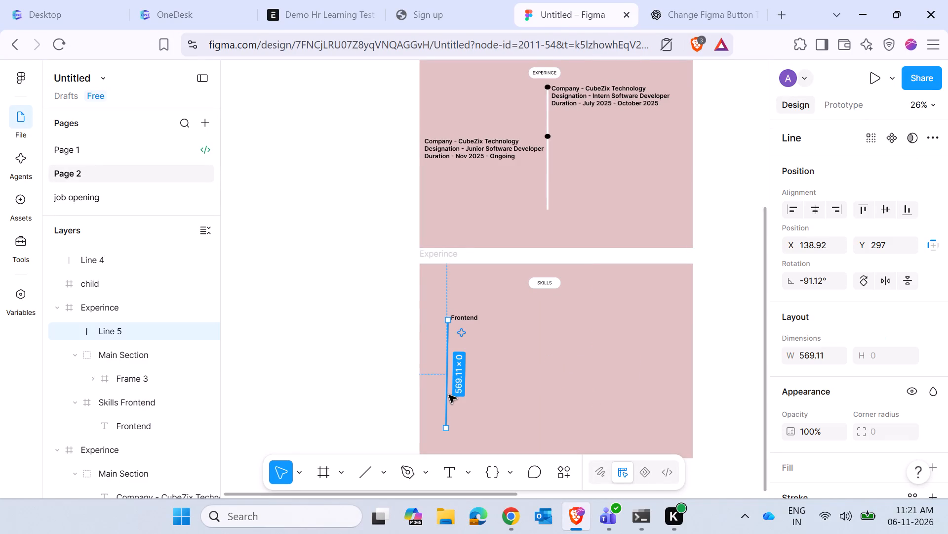
pyautogui.press('Delete')
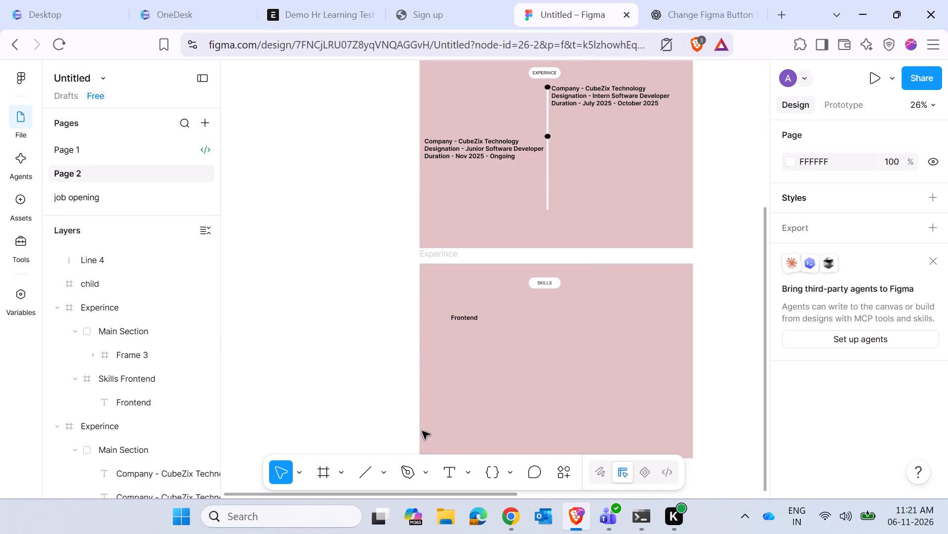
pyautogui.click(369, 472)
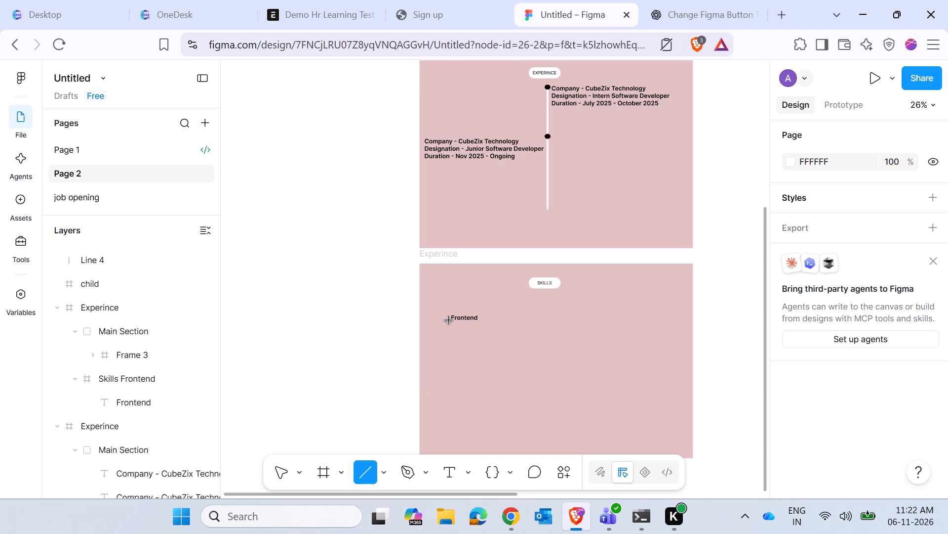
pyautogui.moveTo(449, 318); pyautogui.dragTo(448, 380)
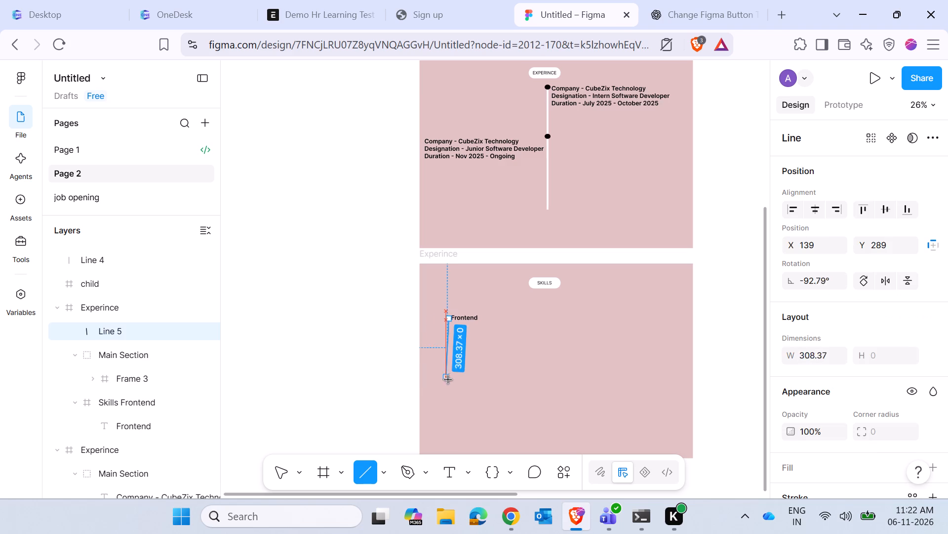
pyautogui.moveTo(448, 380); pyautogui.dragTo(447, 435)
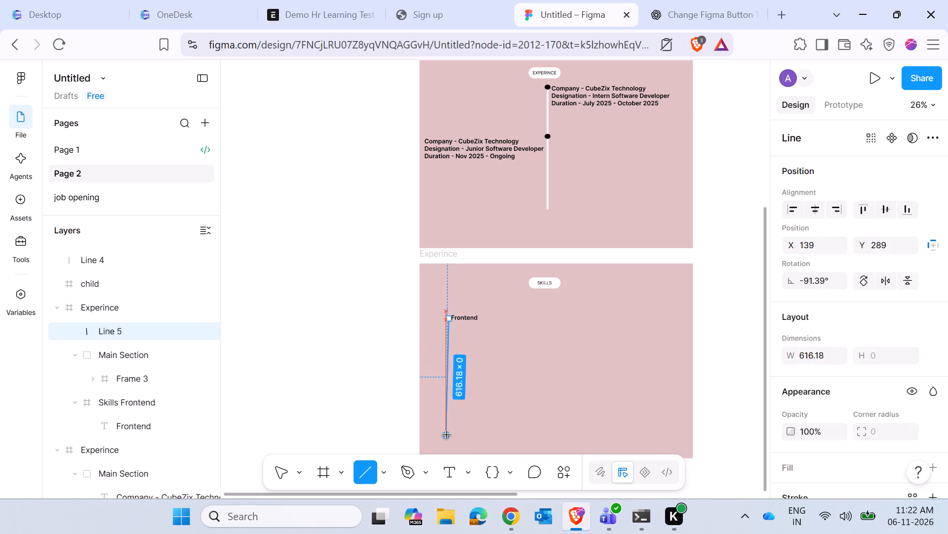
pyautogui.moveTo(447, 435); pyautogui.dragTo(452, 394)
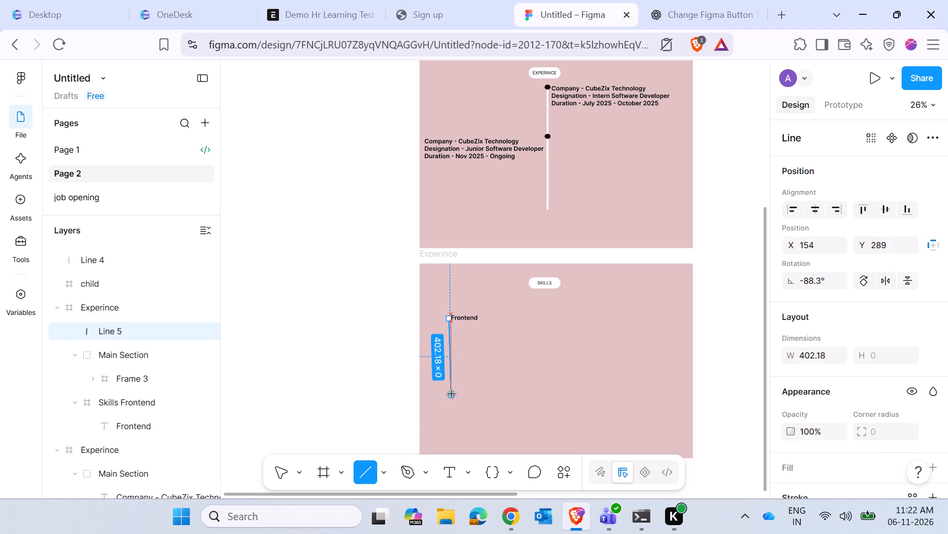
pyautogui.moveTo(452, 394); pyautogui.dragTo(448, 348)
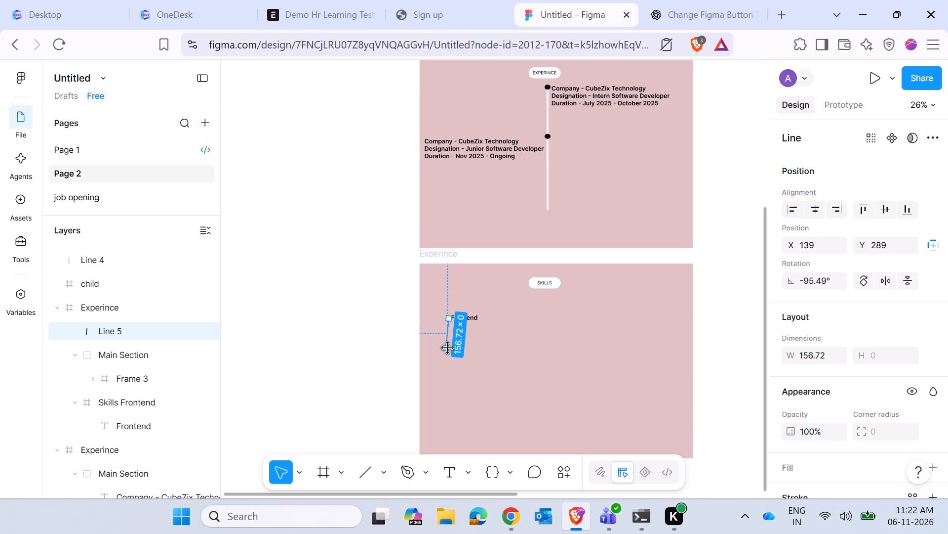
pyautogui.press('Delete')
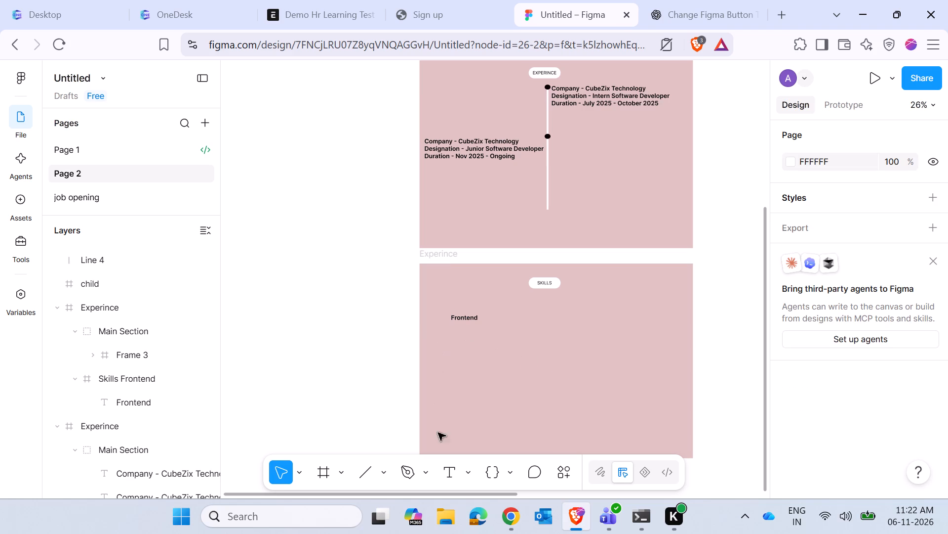
# Draw a vertical line about 144 long, just left of the Frontend heading in the Skills section.
pyautogui.click(372, 472)
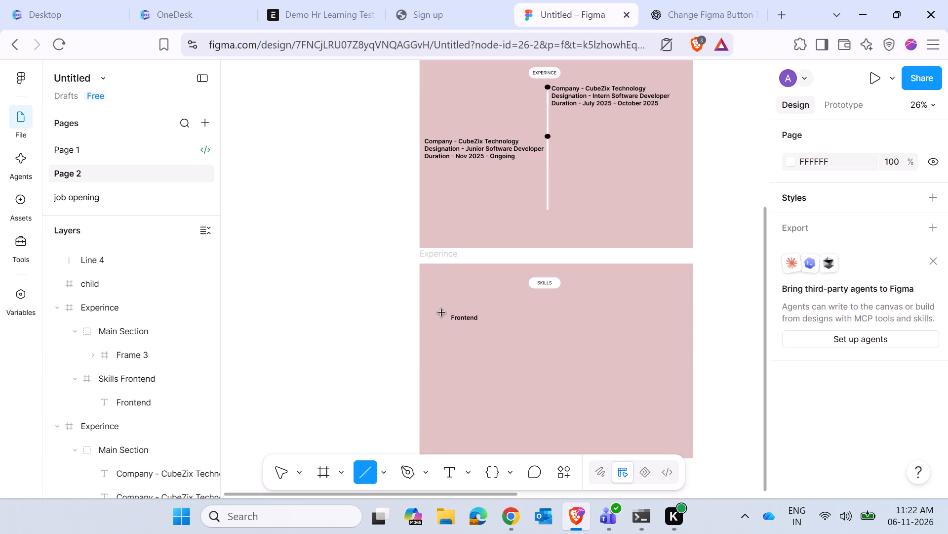
pyautogui.moveTo(441, 317); pyautogui.dragTo(443, 344)
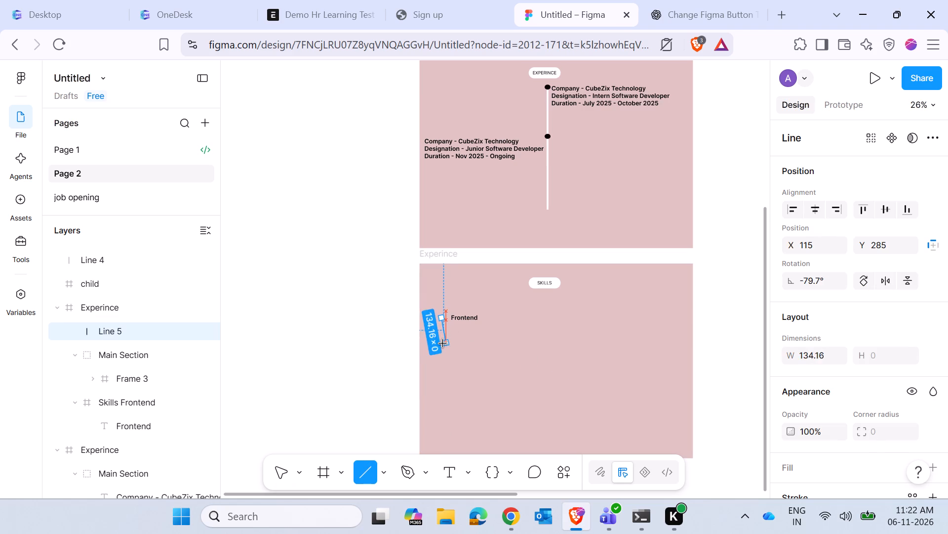
pyautogui.moveTo(443, 344); pyautogui.dragTo(441, 345)
pyautogui.click(474, 356)
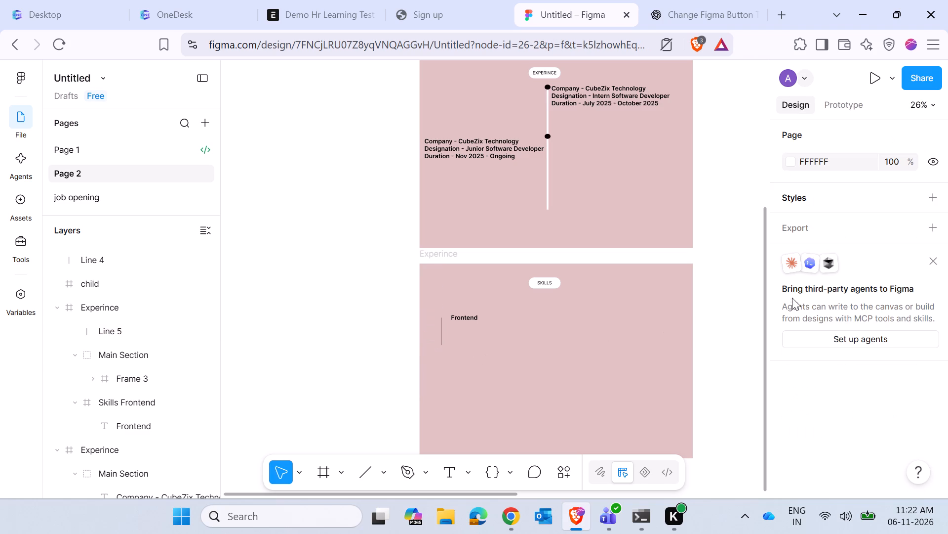
# Set the length of the vertical line beside the Frontend heading to 500.
pyautogui.click(442, 329)
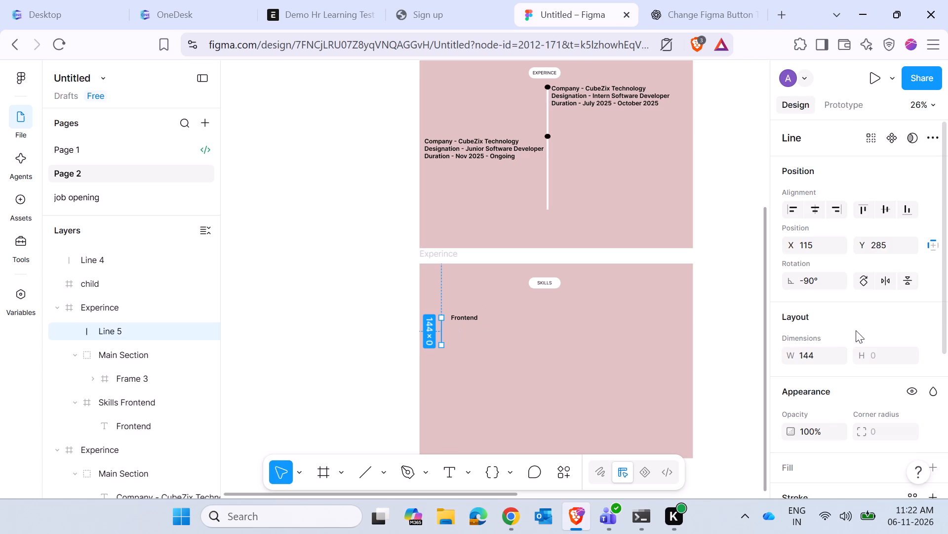
pyautogui.click(824, 356)
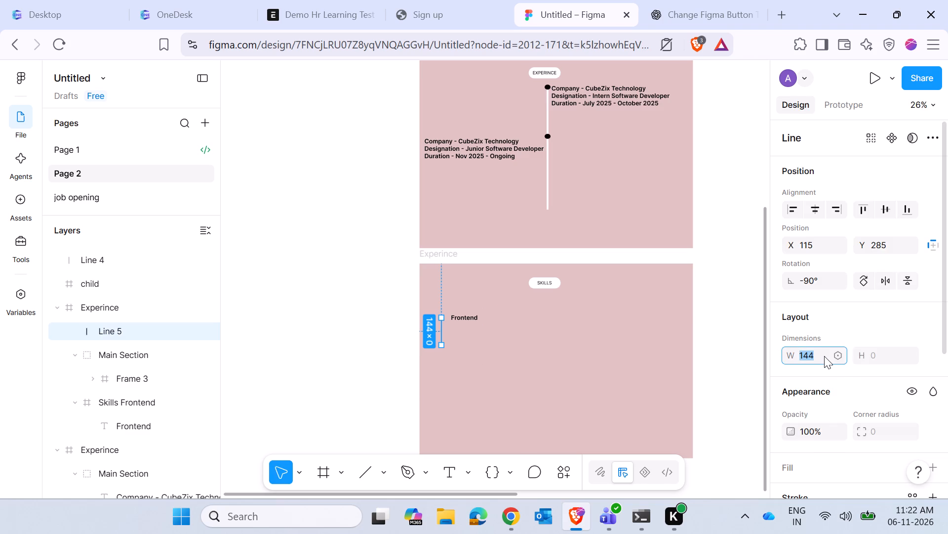
pyautogui.press('Up')
pyautogui.press('Up')
pyautogui.press('Up')
pyautogui.press('Up')
pyautogui.press('Up')
pyautogui.press('Up')
pyautogui.press('Up')
pyautogui.press('Up')
pyautogui.press('Up')
pyautogui.press('Up')
pyautogui.press('Up')
pyautogui.press('Up')
pyautogui.press('Up')
pyautogui.press('Up')
pyautogui.press('Up')
pyautogui.press('Up')
pyautogui.press('Up')
pyautogui.press('Up')
pyautogui.press('Up')
pyautogui.press('Up')
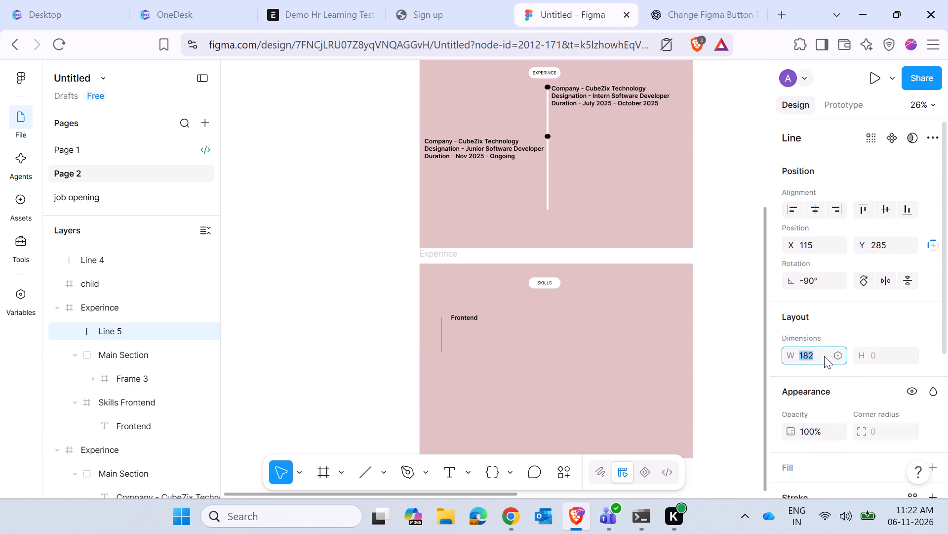
pyautogui.press('BackSpace')
pyautogui.write('500')
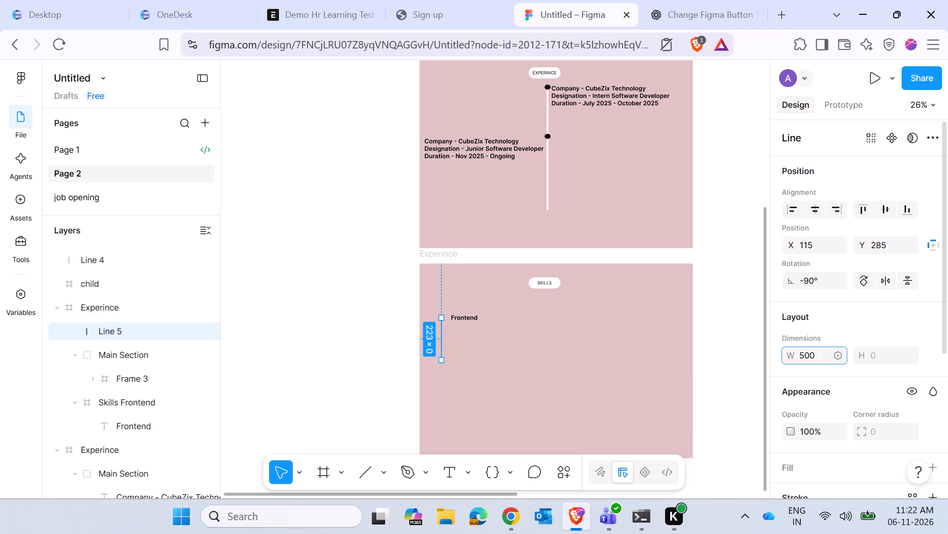
pyautogui.press('Return')
pyautogui.click(635, 403)
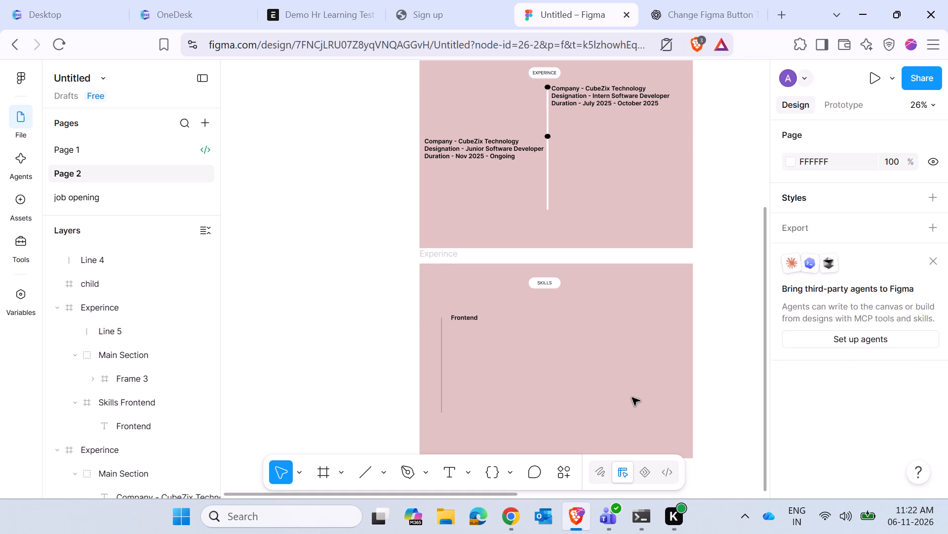
# Nudge the Skills Frontend frame left and up to X 112, Y 214, above the top of the vertical line.
pyautogui.click(466, 316)
pyautogui.press('Left')
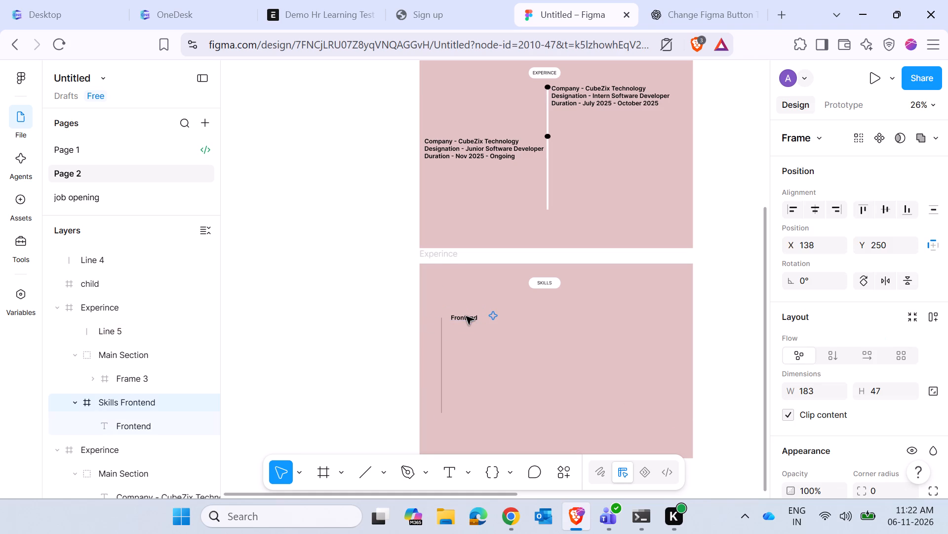
pyautogui.press('Left')
pyautogui.press('Left')
pyautogui.press('Left')
pyautogui.press('Left')
pyautogui.press('Left')
pyautogui.press('Left')
pyautogui.press('Left')
pyautogui.press('Left')
pyautogui.press('Left')
pyautogui.press('Left')
pyautogui.press('Left')
pyautogui.press('Left')
pyautogui.press('Left')
pyautogui.press('Left')
pyautogui.press('Left')
pyautogui.press('Left')
pyautogui.press('Left')
pyautogui.press('Left')
pyautogui.press('Left')
pyautogui.press('Left')
pyautogui.press('Left')
pyautogui.press('Left')
pyautogui.press('Up')
pyautogui.press('Up')
pyautogui.press('Up')
pyautogui.press('Up')
pyautogui.press('Up')
pyautogui.press('Up')
pyautogui.press('Up')
pyautogui.press('Up')
pyautogui.press('Up')
pyautogui.press('Up')
pyautogui.press('Up')
pyautogui.press('Up')
pyautogui.press('Up')
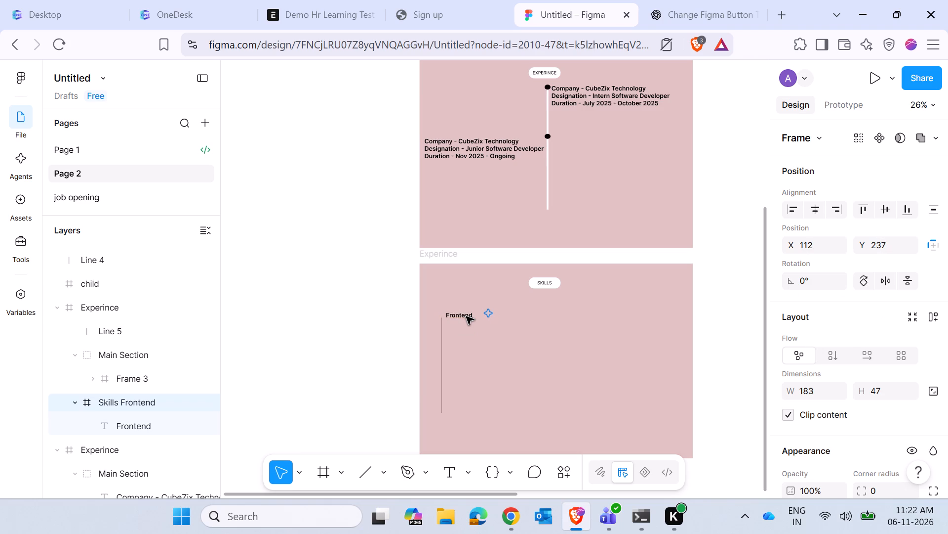
pyautogui.press('Up')
pyautogui.press('Up')
pyautogui.press('Up')
pyautogui.press('Up')
pyautogui.press('Up')
pyautogui.press('Up')
pyautogui.press('Up')
pyautogui.press('Up')
pyautogui.press('Up')
pyautogui.press('Up')
pyautogui.press('Up')
pyautogui.press('Up')
pyautogui.press('Up')
pyautogui.press('Up')
pyautogui.press('Up')
pyautogui.press('Up')
pyautogui.press('Up')
pyautogui.press('Up')
pyautogui.press('Up')
pyautogui.press('Up')
pyautogui.press('Up')
pyautogui.press('Up')
pyautogui.press('Up')
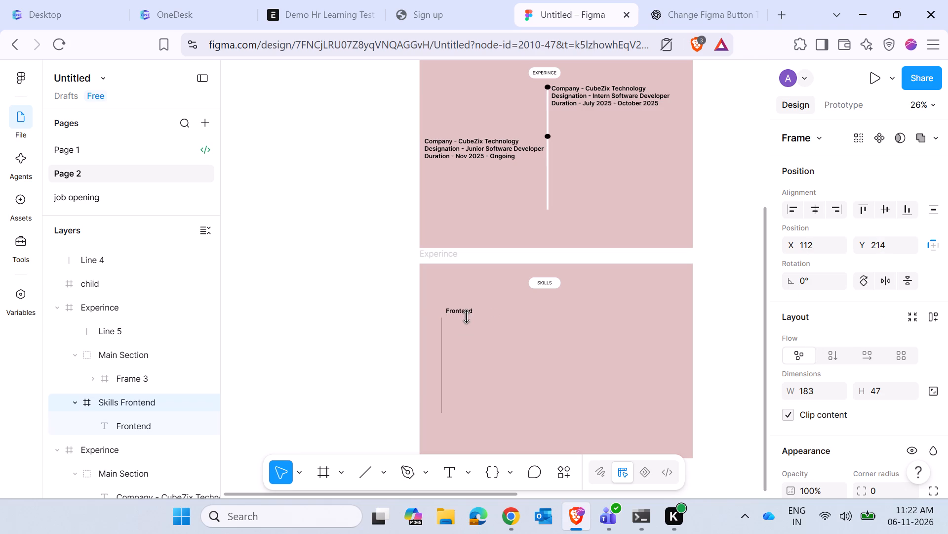
pyautogui.click(477, 335)
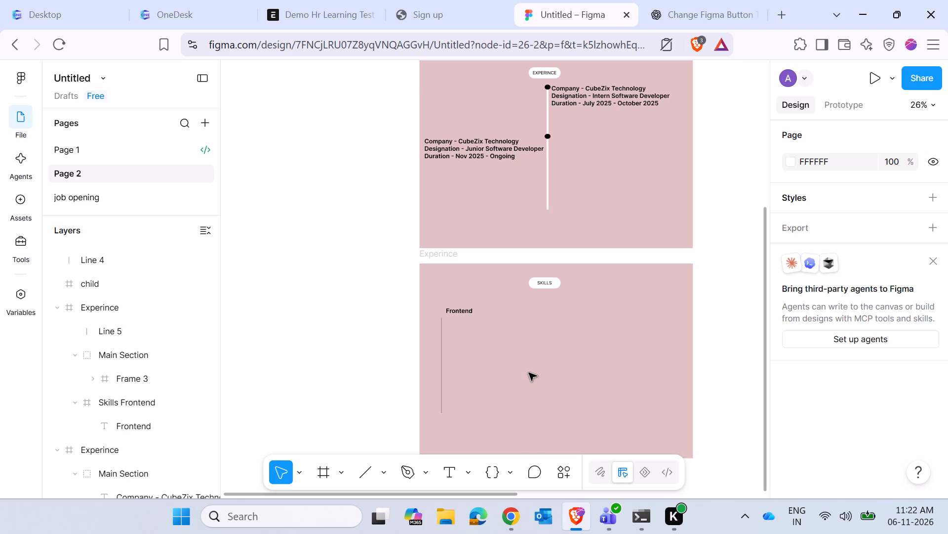
# Switch to OneDesk and reload the ticket list.
pyautogui.click(237, 0)
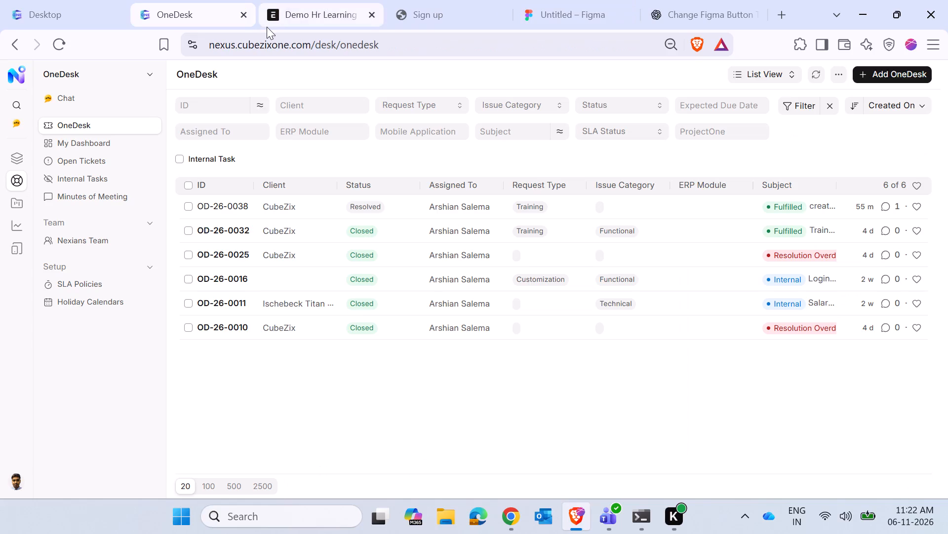
pyautogui.hotkey('ctrl', 'shift', 'r')
pyautogui.hotkey('ctrl', 'shift', 'r')
pyautogui.hotkey('ctrl', 'shift', 'r')
pyautogui.hotkey('ctrl', 'shift', 'r')
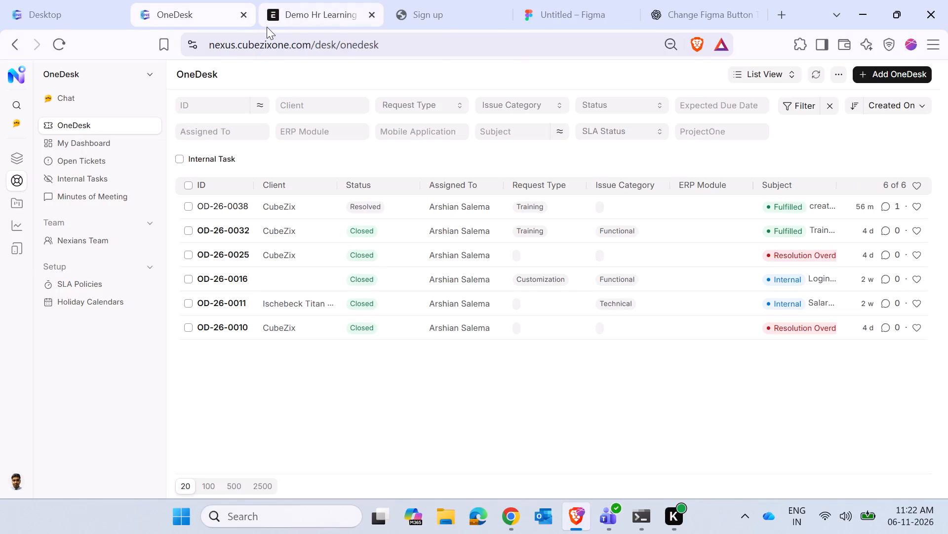
# Check the ticket list for tickets with status Open, clearing the status filter again when done.
pyautogui.click(599, 106)
pyautogui.click(612, 121)
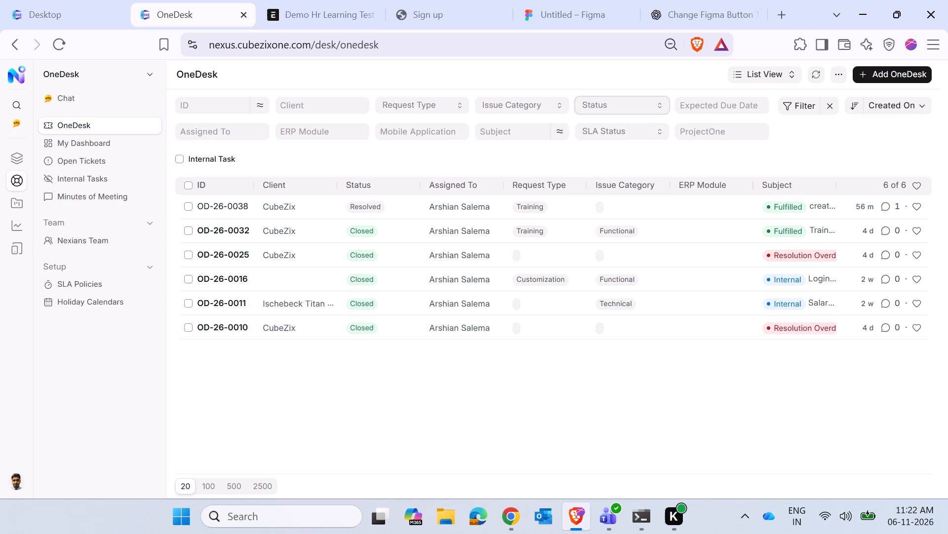
pyautogui.click(632, 94)
pyautogui.click(625, 102)
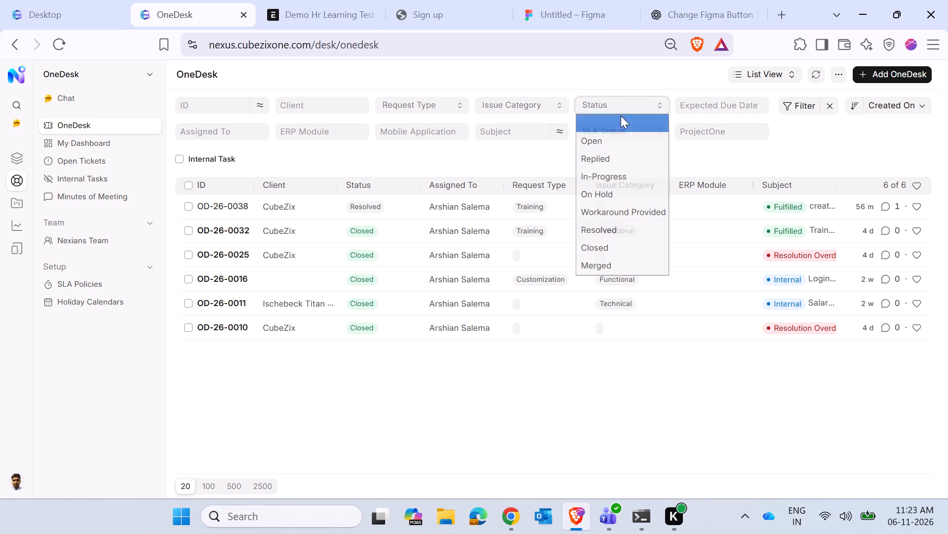
pyautogui.click(617, 138)
pyautogui.click(618, 99)
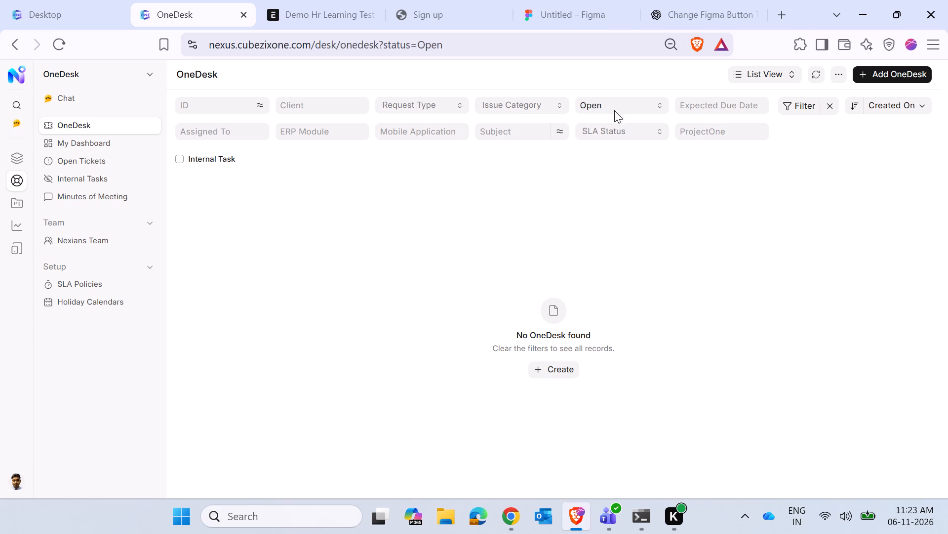
pyautogui.click(618, 103)
pyautogui.click(609, 127)
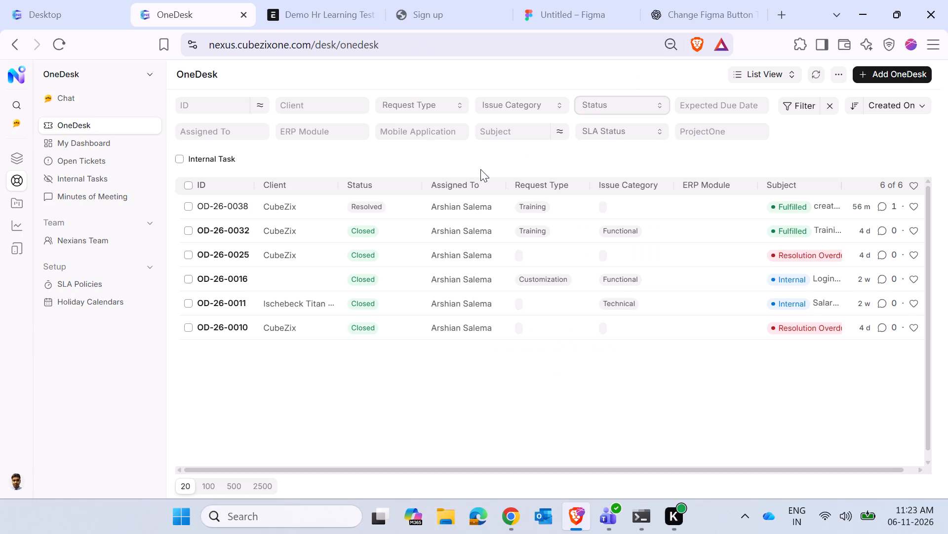
# Switch to the demo HR user record.
pyautogui.click(338, 0)
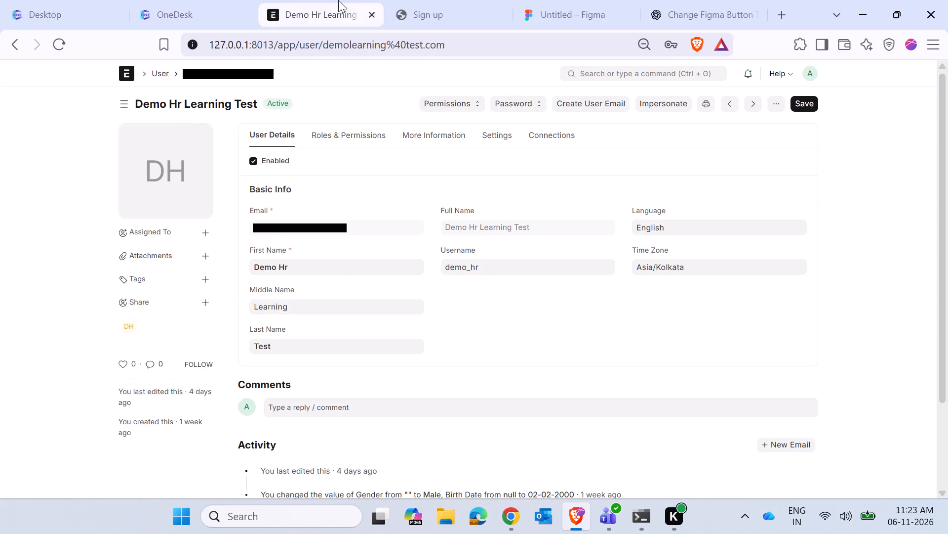
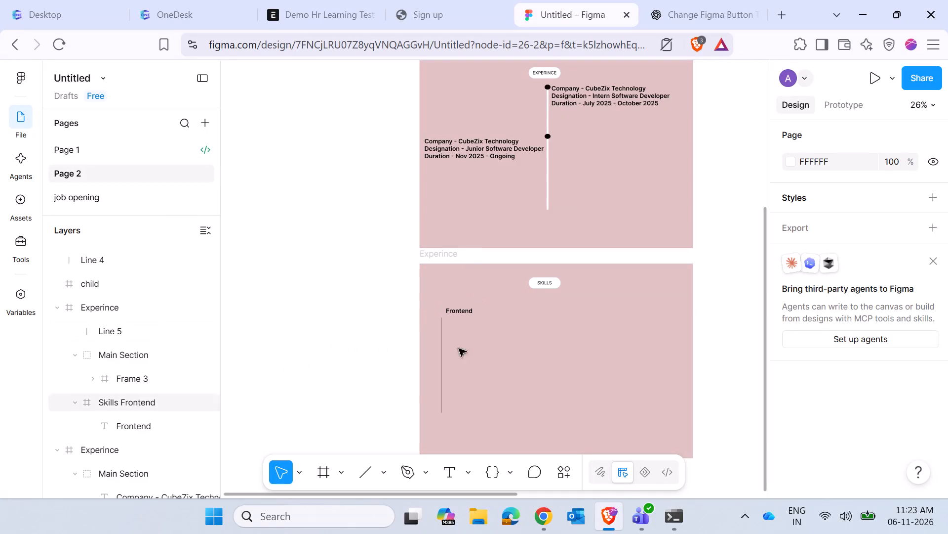
# Draw a tiny ellipse about 7 by 4 at the top end of the vertical line in the Skills section.
pyautogui.click(385, 473)
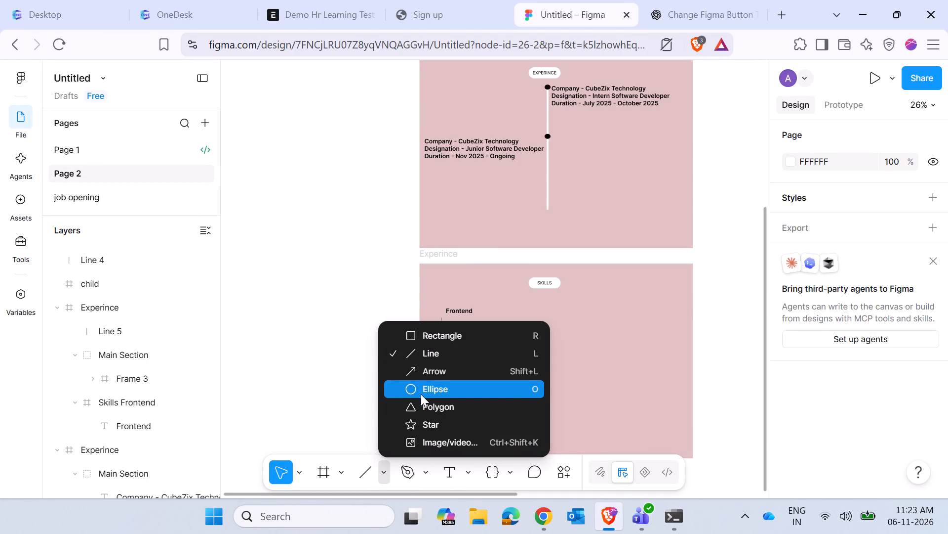
pyautogui.click(421, 394)
pyautogui.click(440, 317)
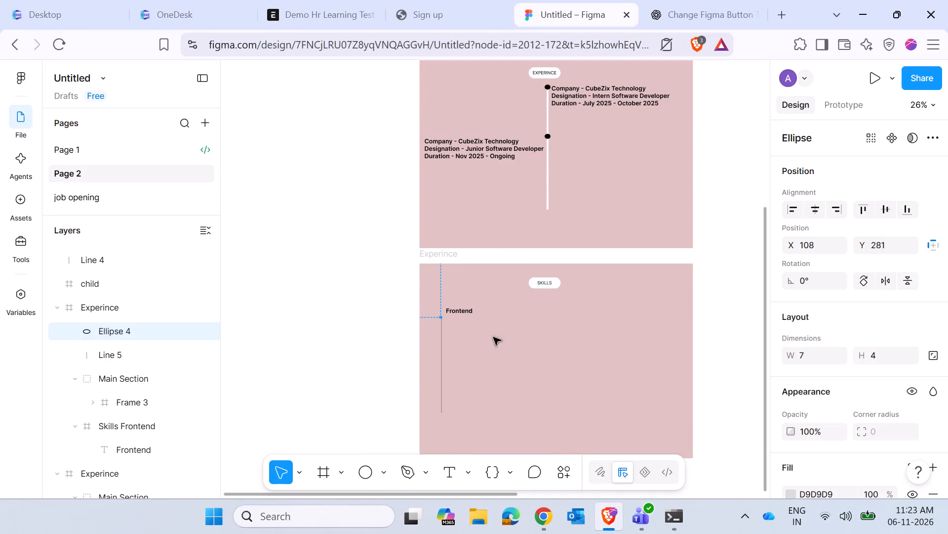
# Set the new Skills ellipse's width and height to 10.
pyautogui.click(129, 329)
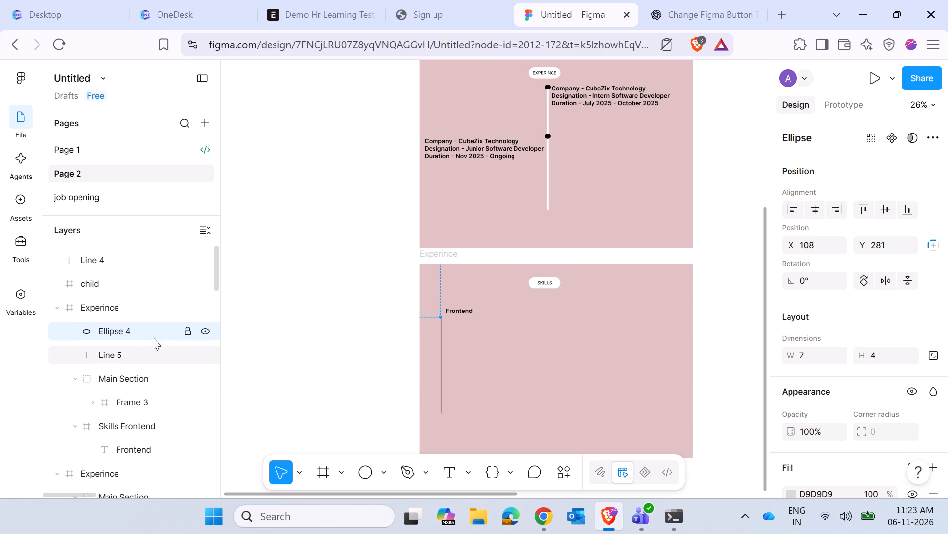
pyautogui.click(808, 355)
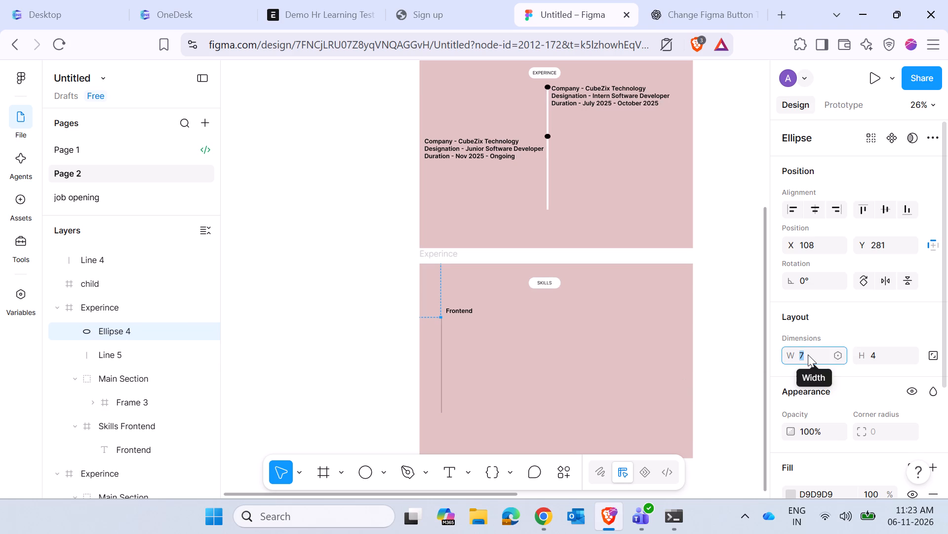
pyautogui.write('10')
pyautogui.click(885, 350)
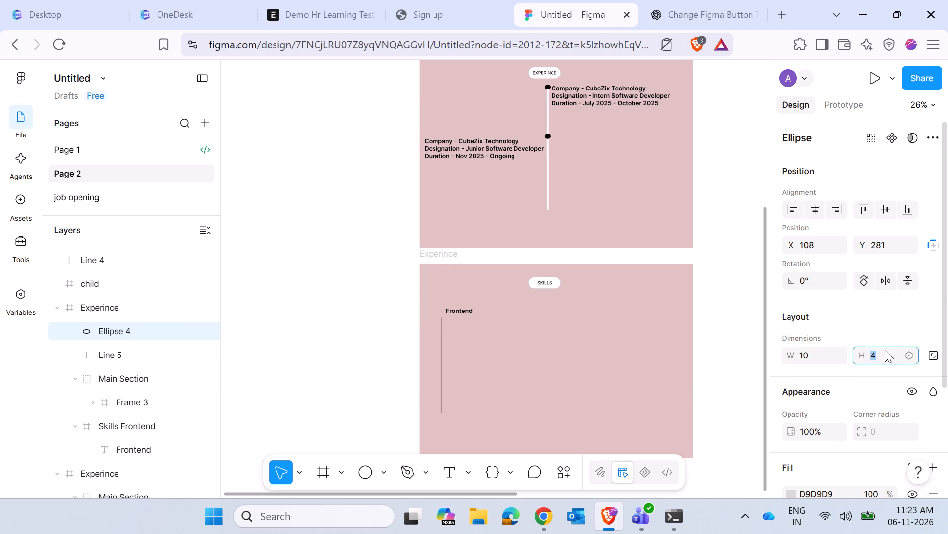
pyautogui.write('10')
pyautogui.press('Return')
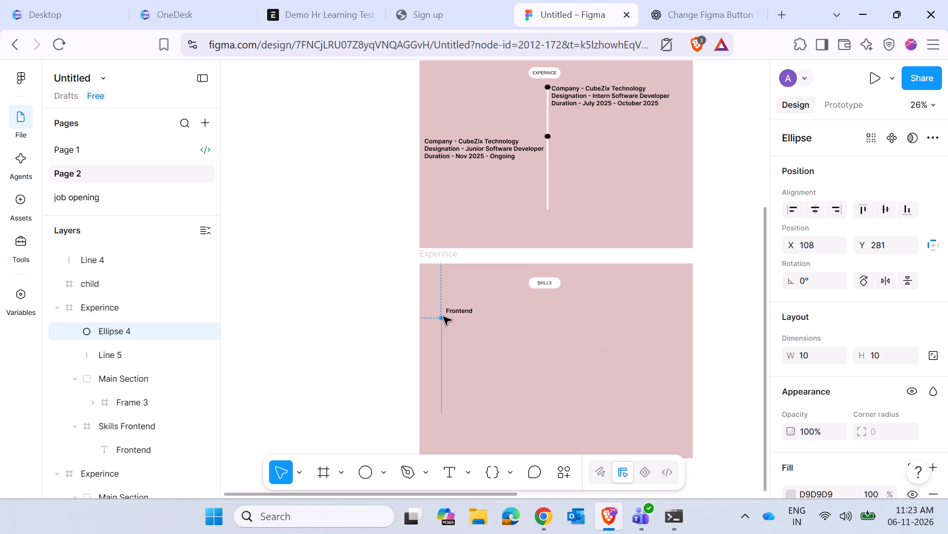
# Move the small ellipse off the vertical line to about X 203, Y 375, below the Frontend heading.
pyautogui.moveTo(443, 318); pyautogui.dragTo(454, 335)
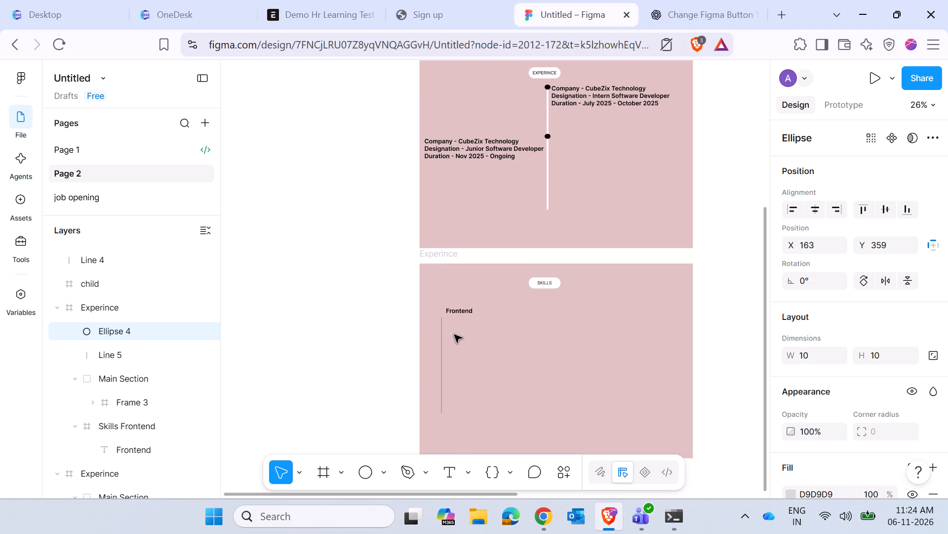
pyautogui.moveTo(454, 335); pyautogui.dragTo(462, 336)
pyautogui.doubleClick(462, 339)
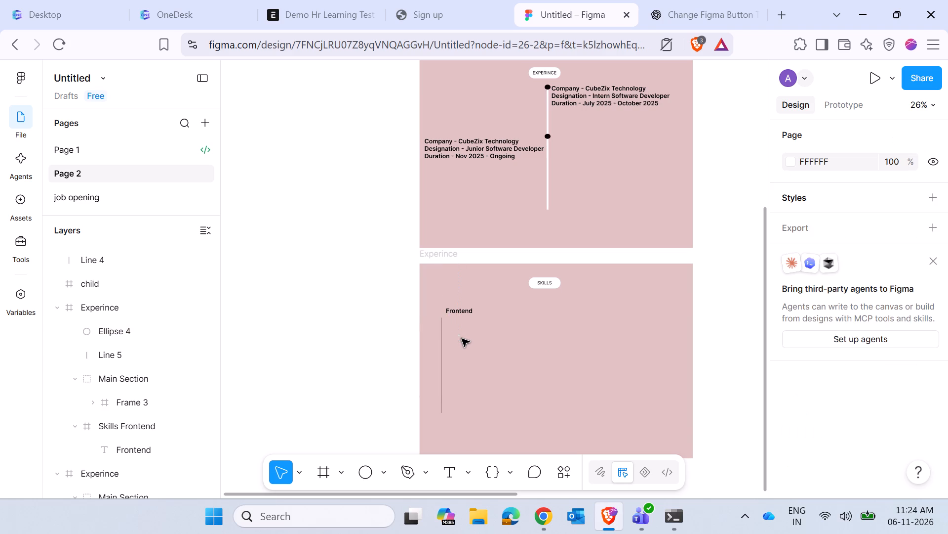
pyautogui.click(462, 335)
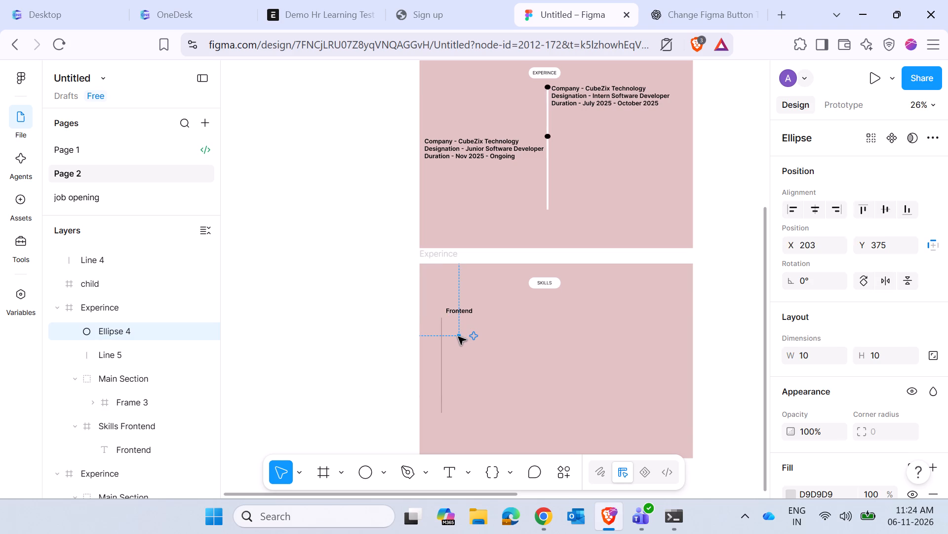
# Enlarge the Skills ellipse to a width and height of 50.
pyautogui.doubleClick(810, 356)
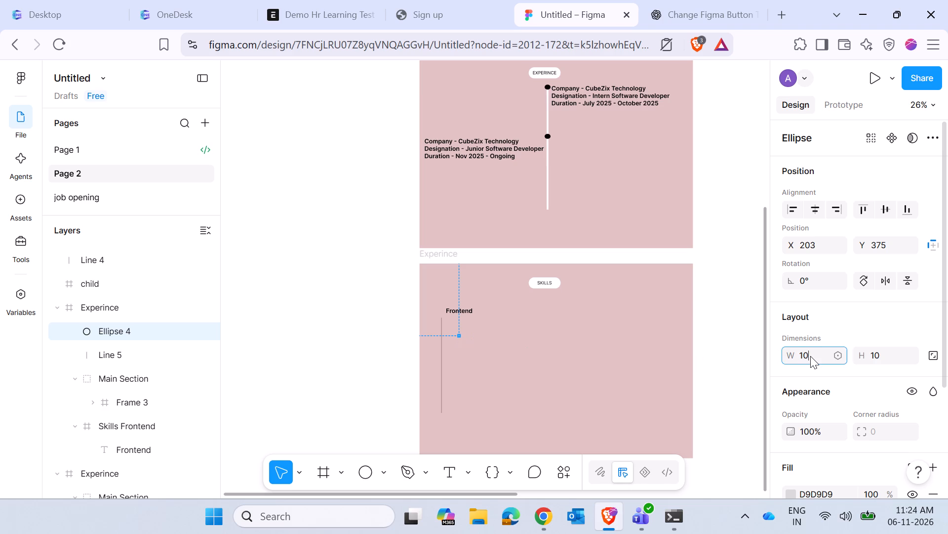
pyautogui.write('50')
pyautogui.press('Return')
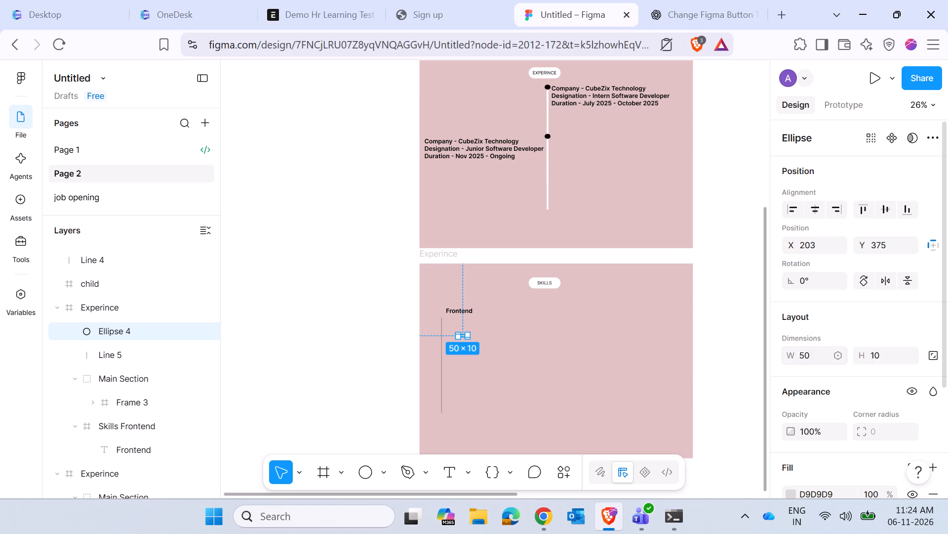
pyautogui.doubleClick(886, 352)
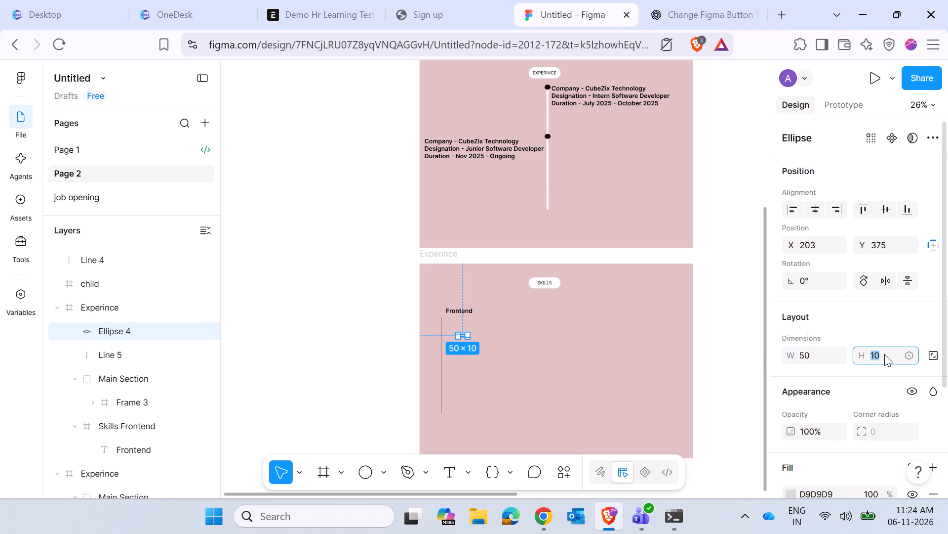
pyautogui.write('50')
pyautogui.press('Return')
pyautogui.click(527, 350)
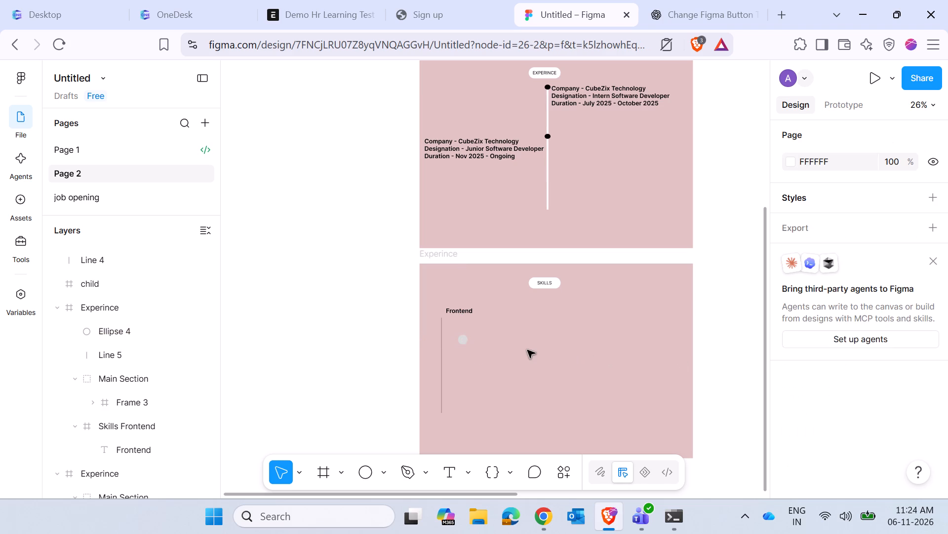
# Nudge the Skills circle up and left to X 90, Y 267, centred on the top end of the vertical line.
pyautogui.click(462, 341)
pyautogui.press('Up')
pyautogui.press('Up')
pyautogui.press('Up')
pyautogui.press('Up')
pyautogui.press('Up')
pyautogui.press('Up')
pyautogui.press('Up')
pyautogui.press('Up')
pyautogui.press('Up')
pyautogui.press('Up')
pyautogui.press('Up')
pyautogui.press('Up')
pyautogui.press('Up')
pyautogui.press('Up')
pyautogui.press('Up')
pyautogui.press('Up')
pyautogui.press('Up')
pyautogui.press('Up')
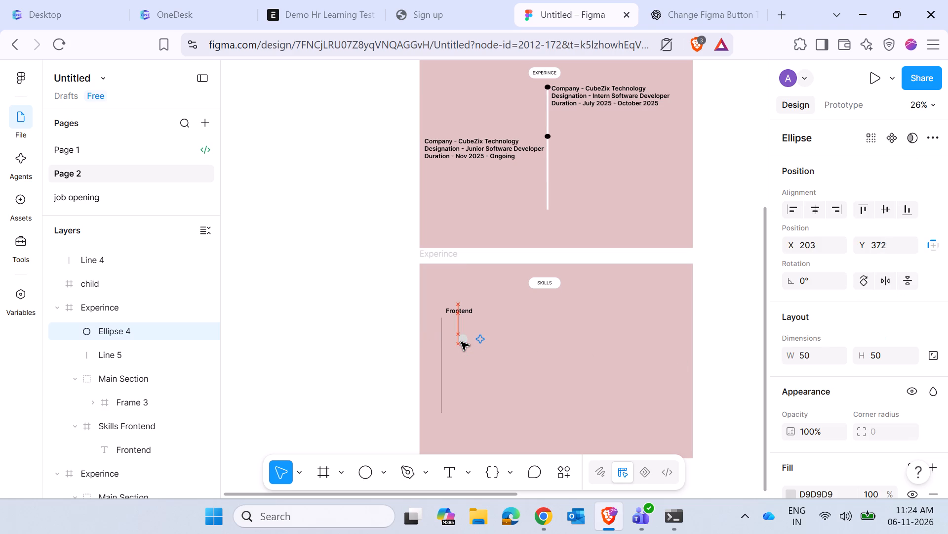
pyautogui.press('Left')
pyautogui.press('Left')
pyautogui.press('Left')
pyautogui.press('Left')
pyautogui.press('Left')
pyautogui.press('Left')
pyautogui.press('Left')
pyautogui.press('Left')
pyautogui.press('Left')
pyautogui.press('Left')
pyautogui.press('Left')
pyautogui.press('Left')
pyautogui.press('Left')
pyautogui.press('Left')
pyautogui.press('Left')
pyautogui.press('Left')
pyautogui.press('Left')
pyautogui.press('Left')
pyautogui.press('Left')
pyautogui.press('Left')
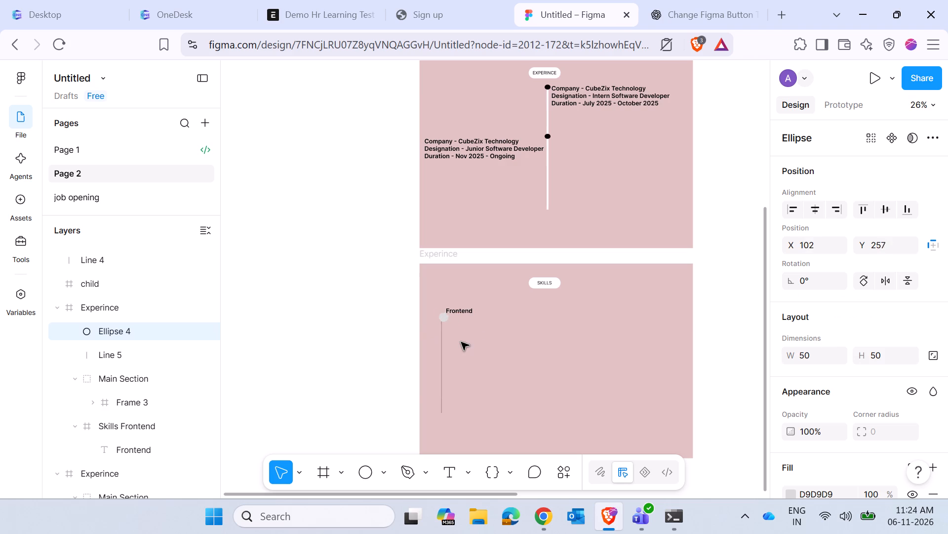
pyautogui.press('Down')
pyautogui.press('Down')
pyautogui.press('Left')
pyautogui.press('Left')
pyautogui.press('Left')
pyautogui.press('Down')
pyautogui.press('Down')
pyautogui.press('Down')
pyautogui.press('Down')
pyautogui.press('Down')
pyautogui.press('Left')
pyautogui.press('Left')
pyautogui.press('Left')
pyautogui.press('Down')
pyautogui.press('Down')
pyautogui.press('Down')
pyautogui.press('Down')
pyautogui.press('Down')
pyautogui.press('Down')
pyautogui.press('Left')
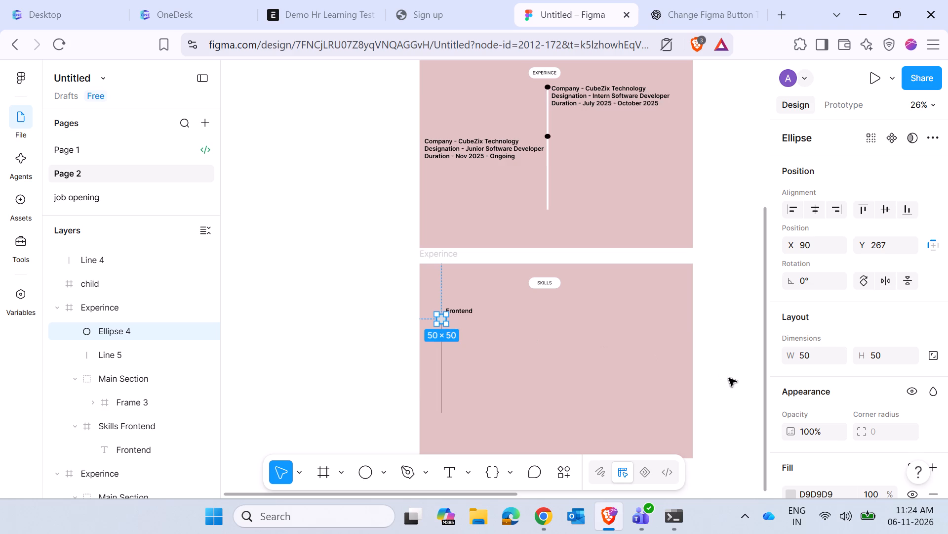
# Change the Skills circle's fill colour to black (000000).
pyautogui.scroll(-2, 827, 391)
pyautogui.click(793, 350)
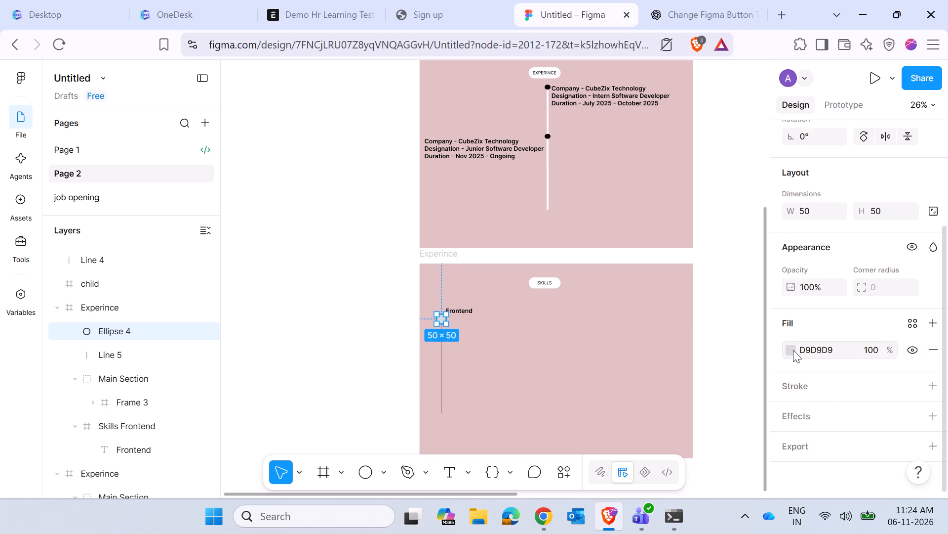
pyautogui.moveTo(686, 305); pyautogui.dragTo(598, 369)
pyautogui.click(540, 363)
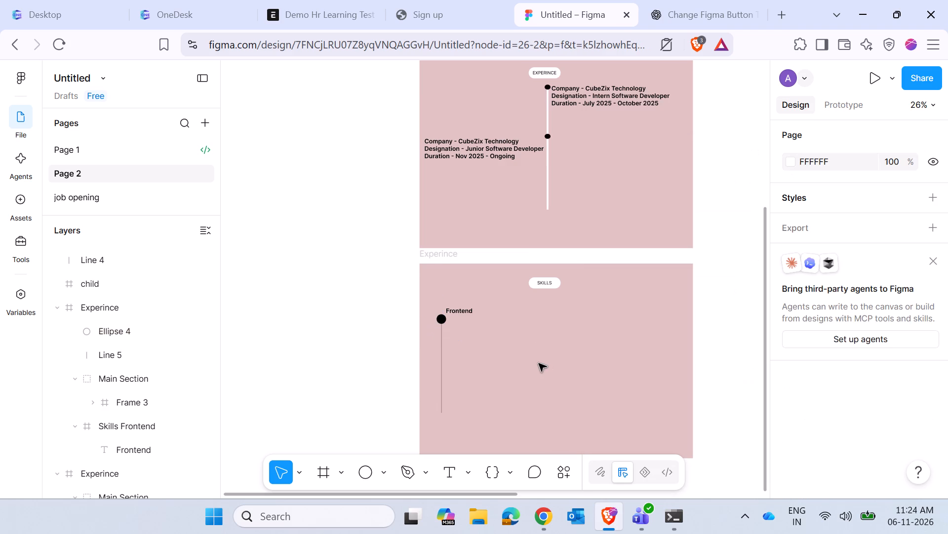
# Set the upper timeline dot in the Experince section to a width and height of 30.
pyautogui.click(546, 135)
pyautogui.click(548, 135)
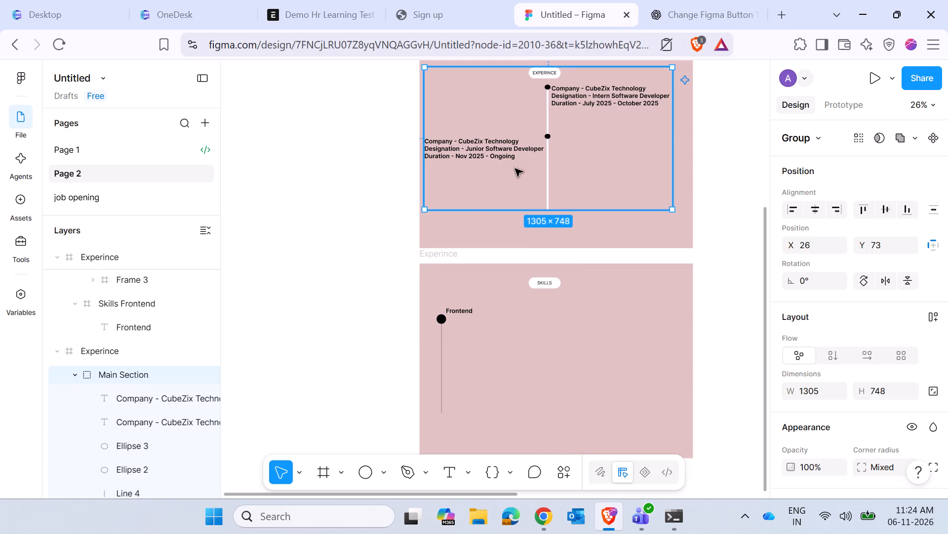
pyautogui.scroll(-2, 136, 417)
pyautogui.click(144, 323)
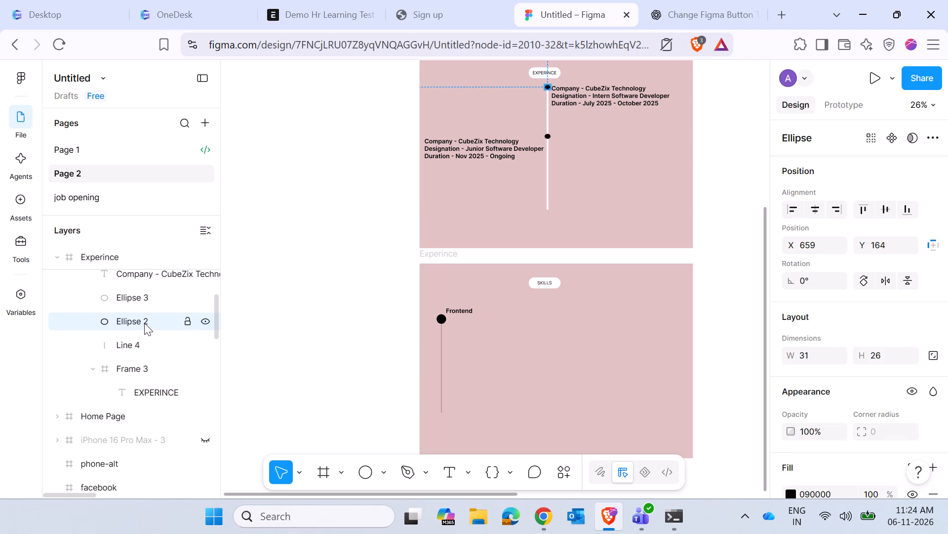
pyautogui.click(889, 357)
pyautogui.write('30')
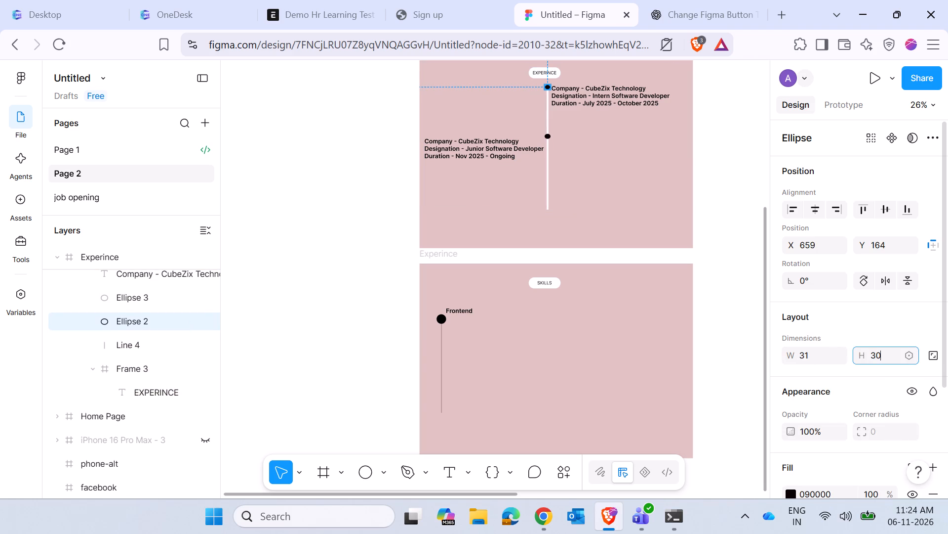
pyautogui.doubleClick(803, 351)
pyautogui.write('30')
pyautogui.press('Return')
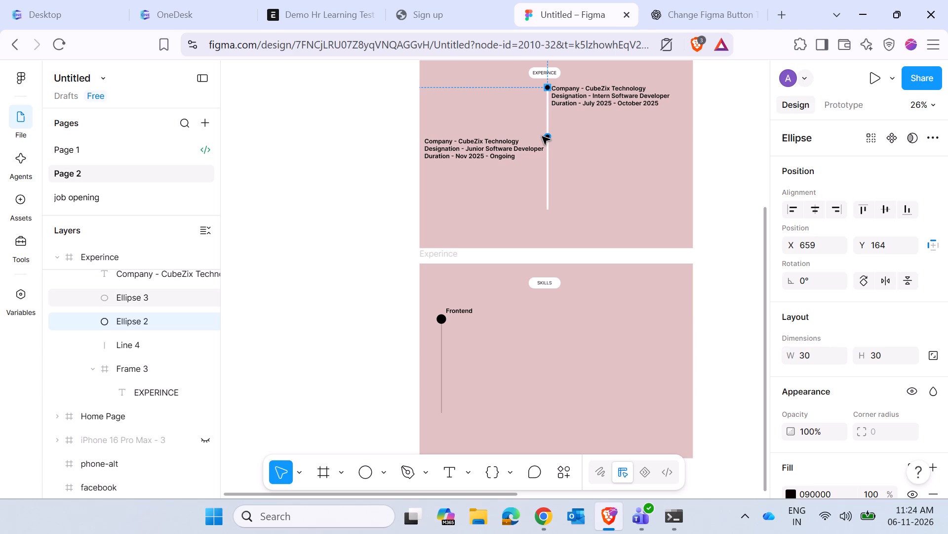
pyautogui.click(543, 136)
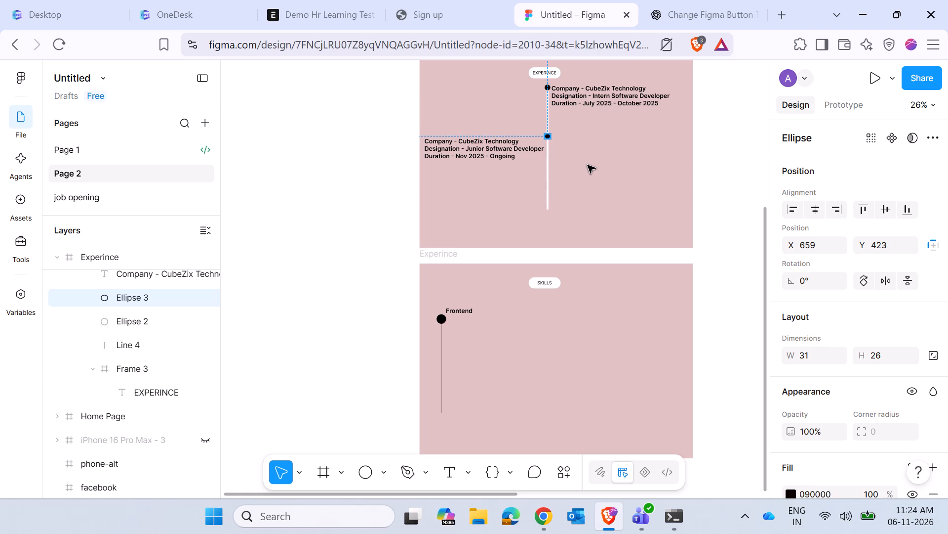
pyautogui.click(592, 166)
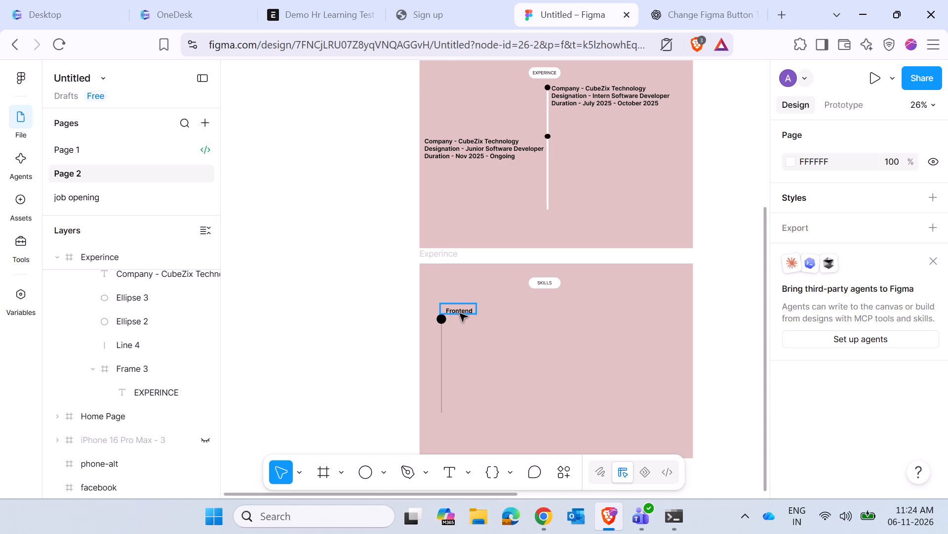
# Resize the black circle on the Skills line to a width and height of 30.
pyautogui.click(444, 322)
pyautogui.doubleClick(805, 359)
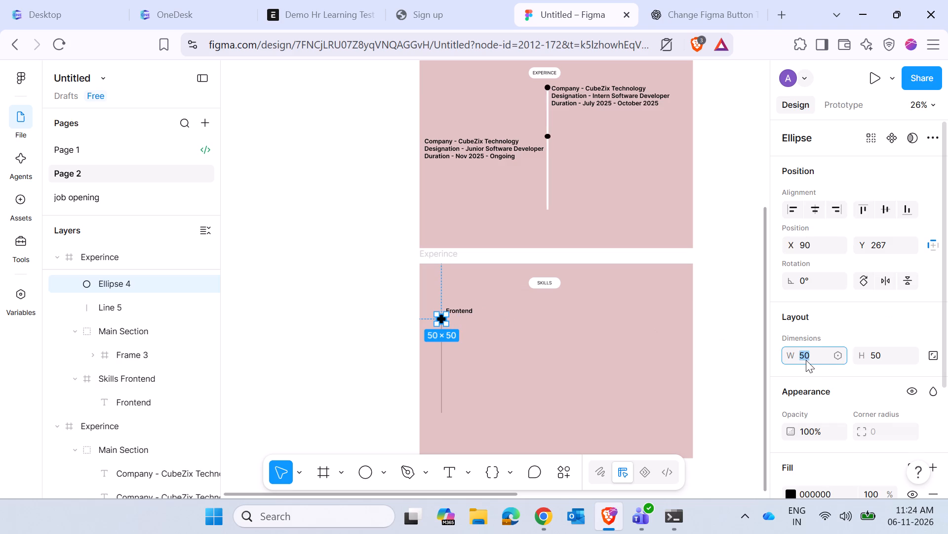
pyautogui.write('30')
pyautogui.doubleClick(884, 353)
pyautogui.write('30')
pyautogui.press('Return')
pyautogui.click(646, 392)
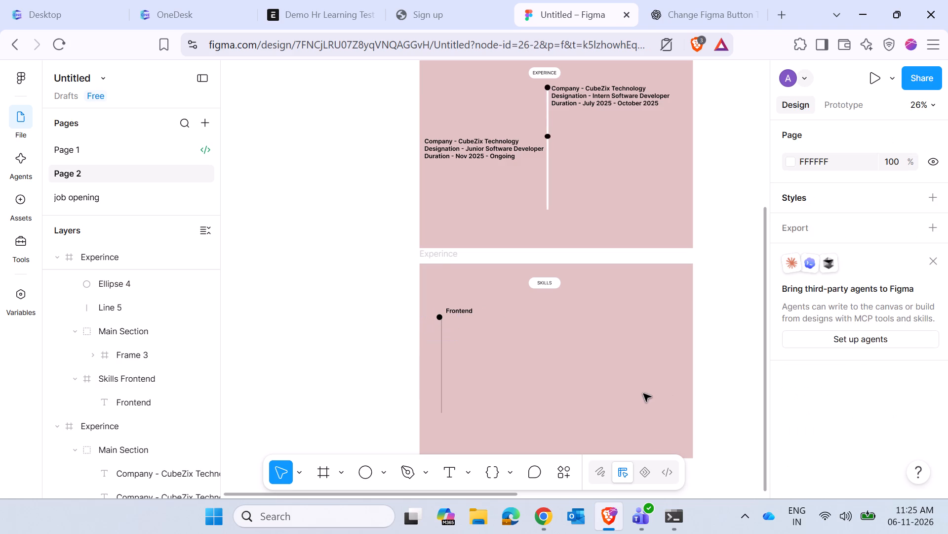
# Nudge the black Skills dot right to X 97 to line it up with the vertical line.
pyautogui.click(441, 320)
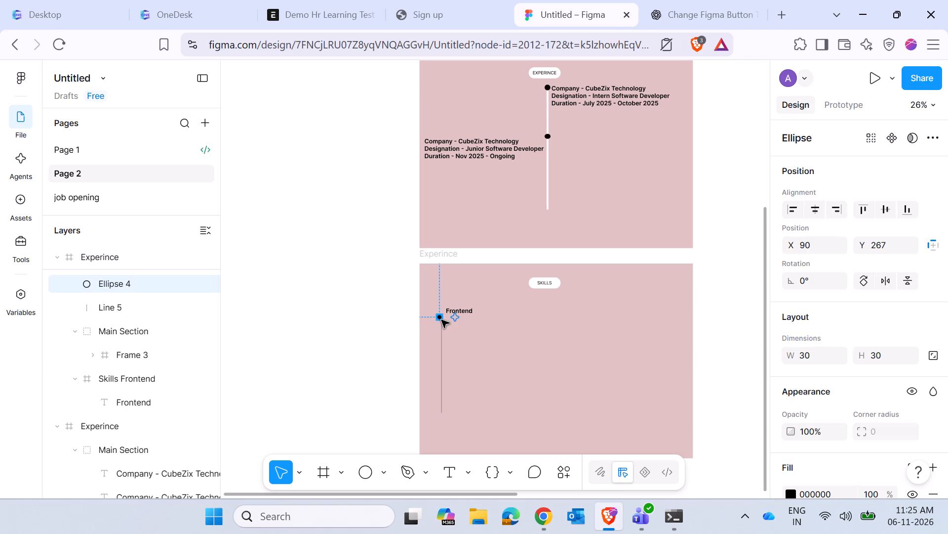
pyautogui.press('Right')
pyautogui.press('Right')
pyautogui.press('Right')
pyautogui.press('Right')
pyautogui.press('Right')
pyautogui.press('Right')
pyautogui.press('Right')
pyautogui.click(470, 349)
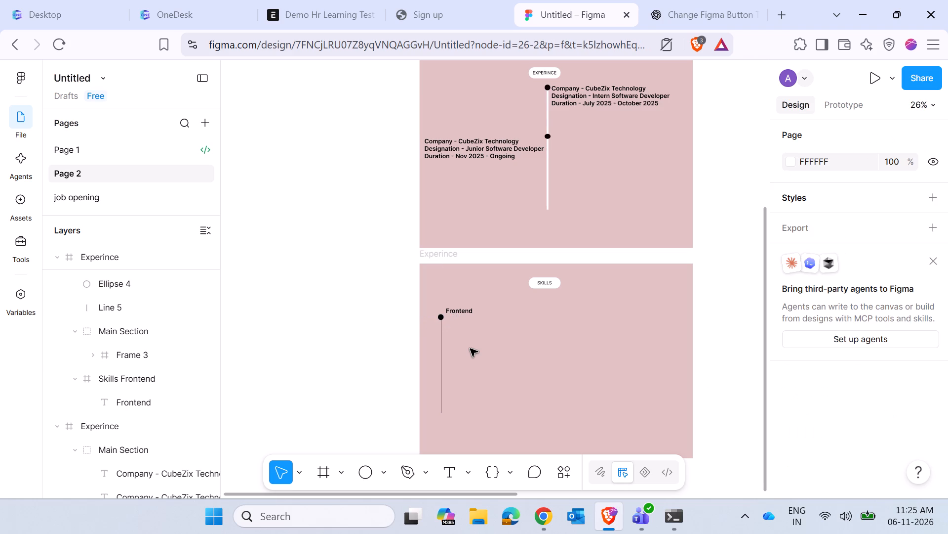
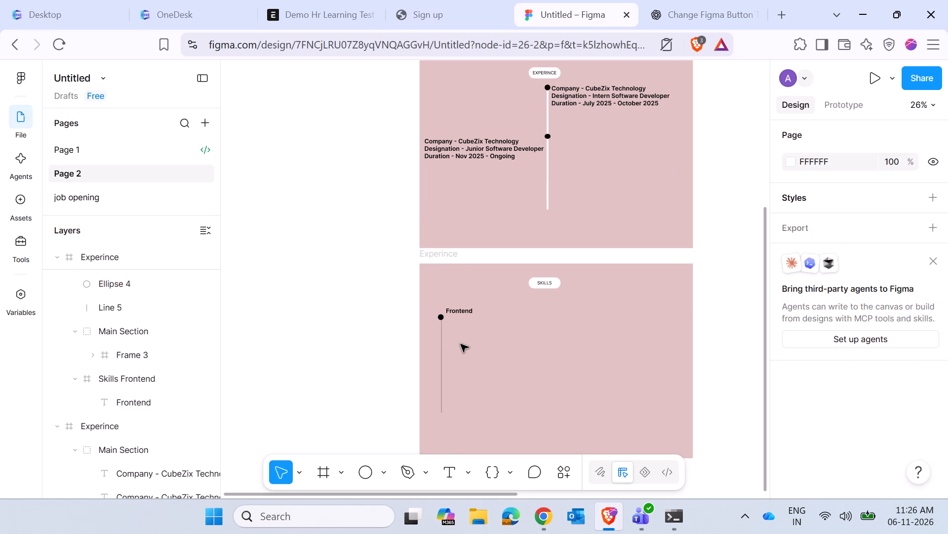
# Nudge the black Skills dot right to X 99 so it sits centred on the vertical line.
pyautogui.click(441, 319)
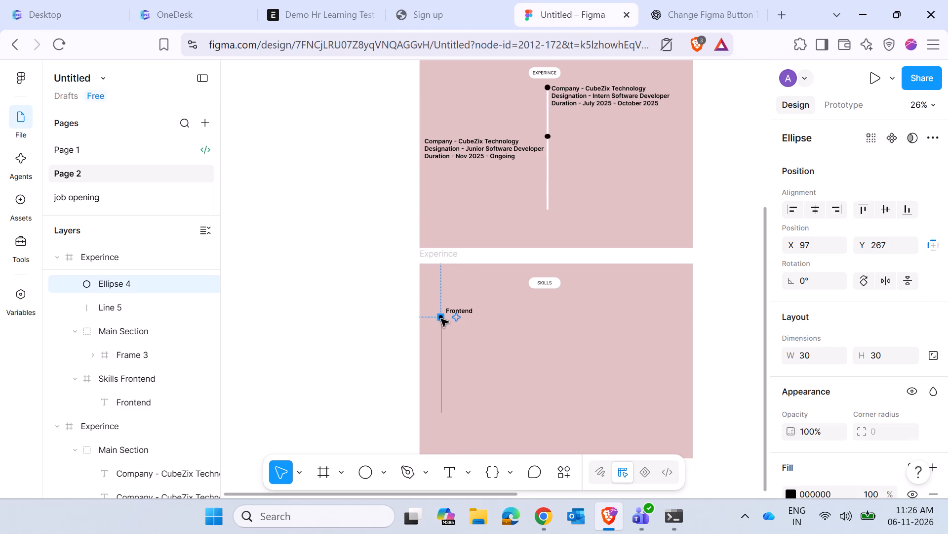
pyautogui.press('Right')
pyautogui.press('Right')
pyautogui.click(414, 343)
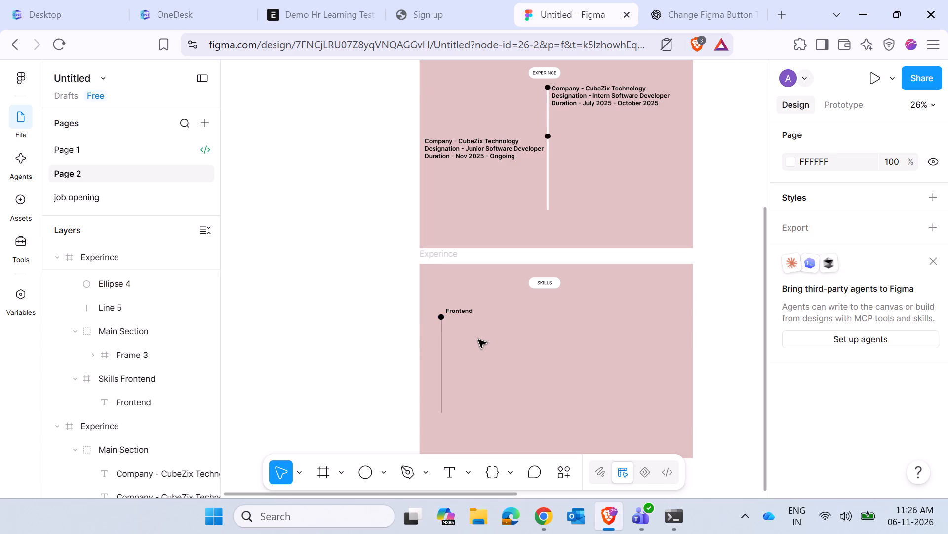
# Add a text layer reading "HTML" just below the Frontend heading in the Skills section, at about X 166, Y 261.
pyautogui.click(459, 475)
pyautogui.click(451, 319)
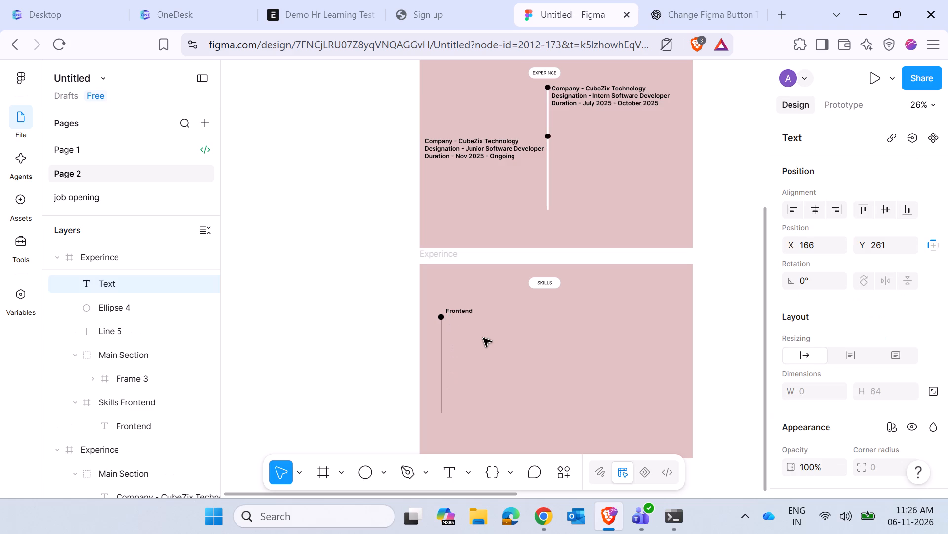
pyautogui.click(450, 319)
pyautogui.write('HTML')
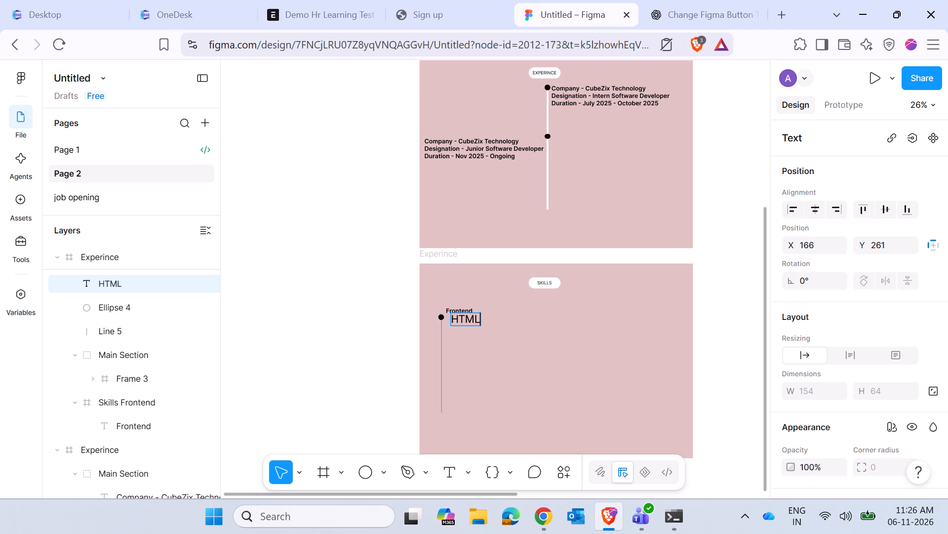
pyautogui.click(508, 393)
pyautogui.click(478, 347)
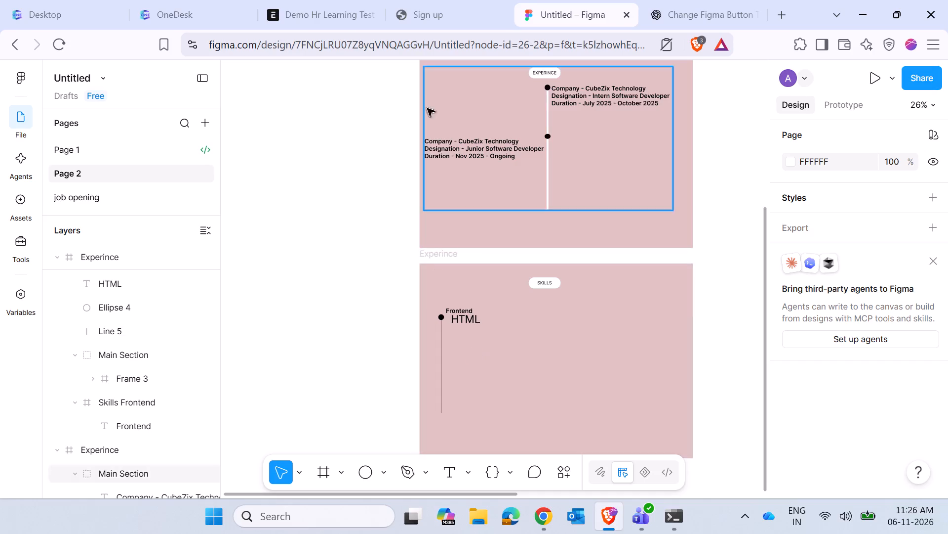
# Switch from the Figma design to the open Demo Hr user record page.
pyautogui.click(351, 0)
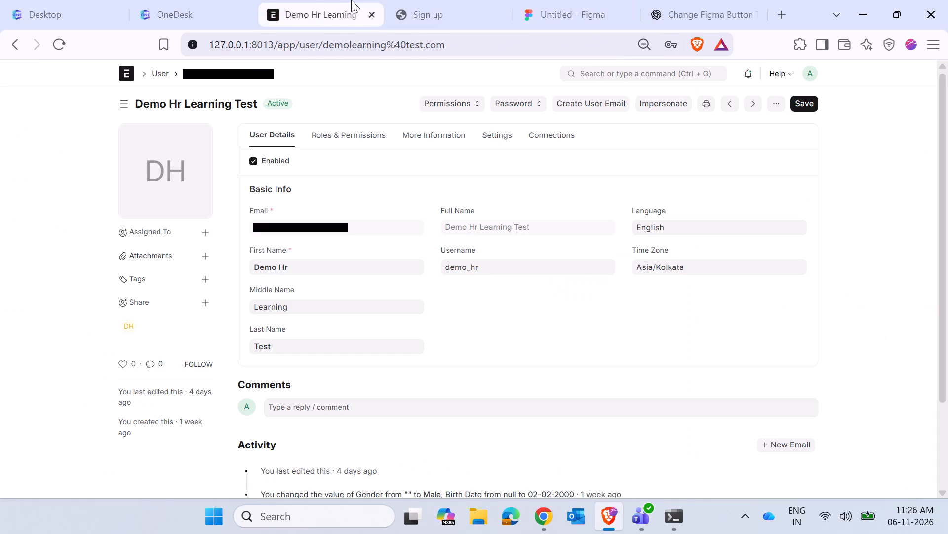